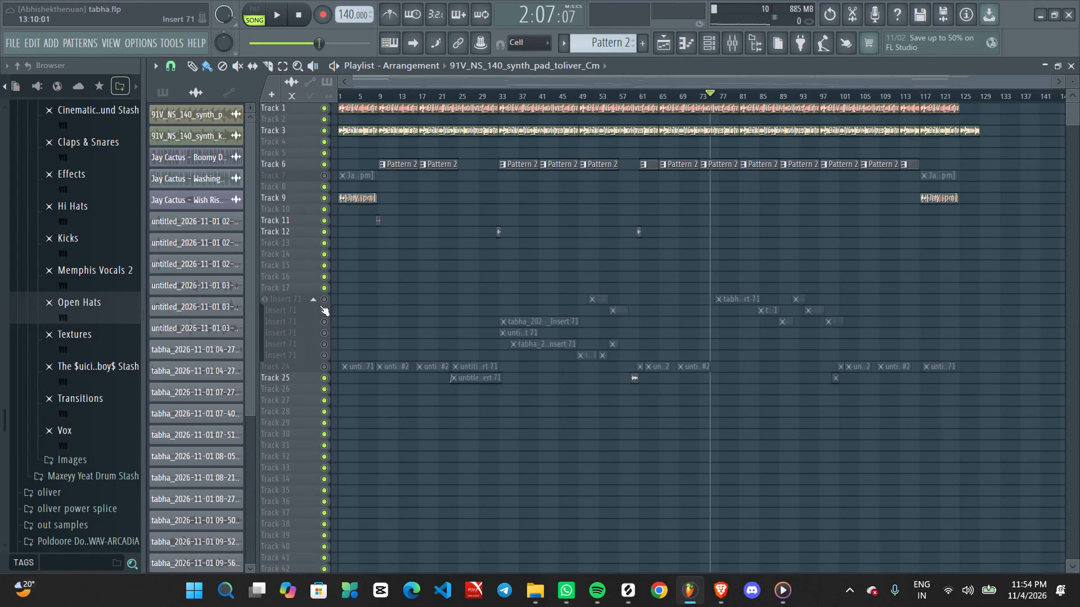
Open the recent project untitled final.flp without saving the changes to tabha.flp.
left_click(15, 40)
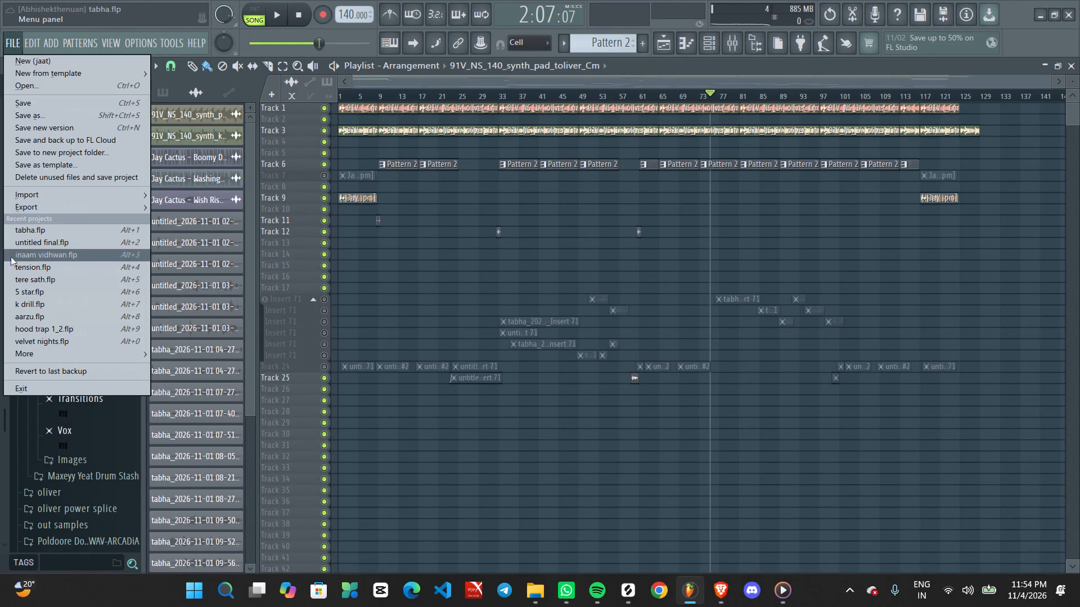
left_click(49, 241)
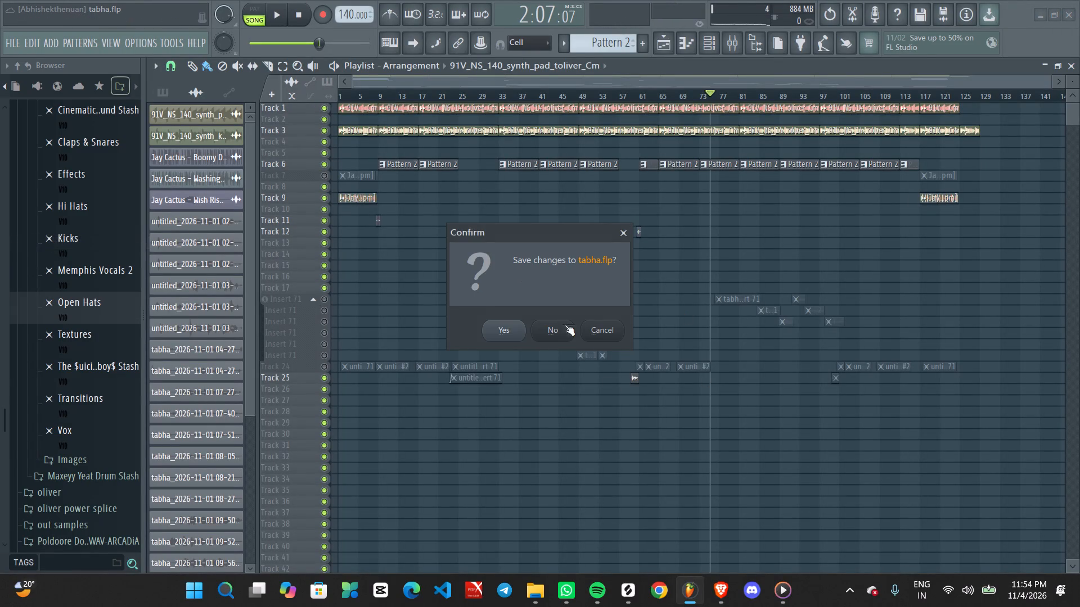
left_click(550, 331)
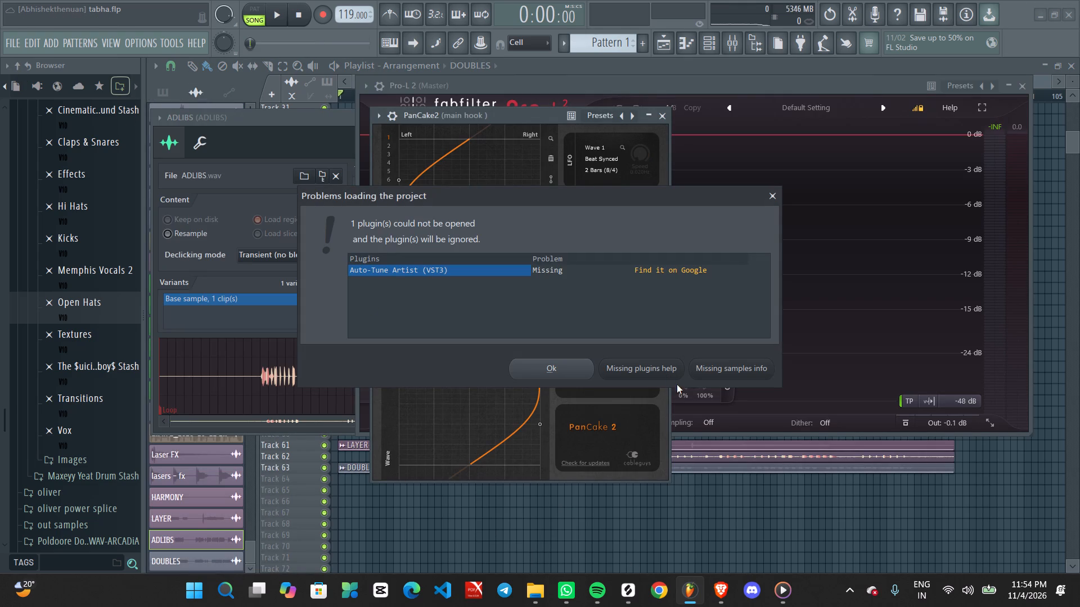
Dismiss the project loading report and close the PanCake2, Pro-L 2 and ADLIBS windows to clear the playlist.
left_click(768, 191)
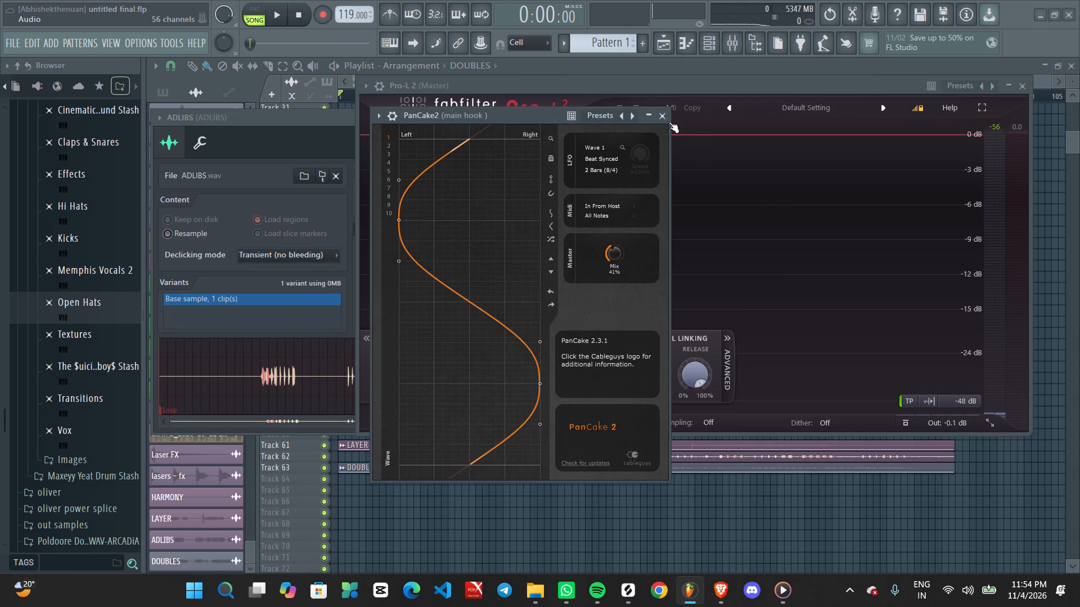
left_click(667, 116)
left_click(1022, 86)
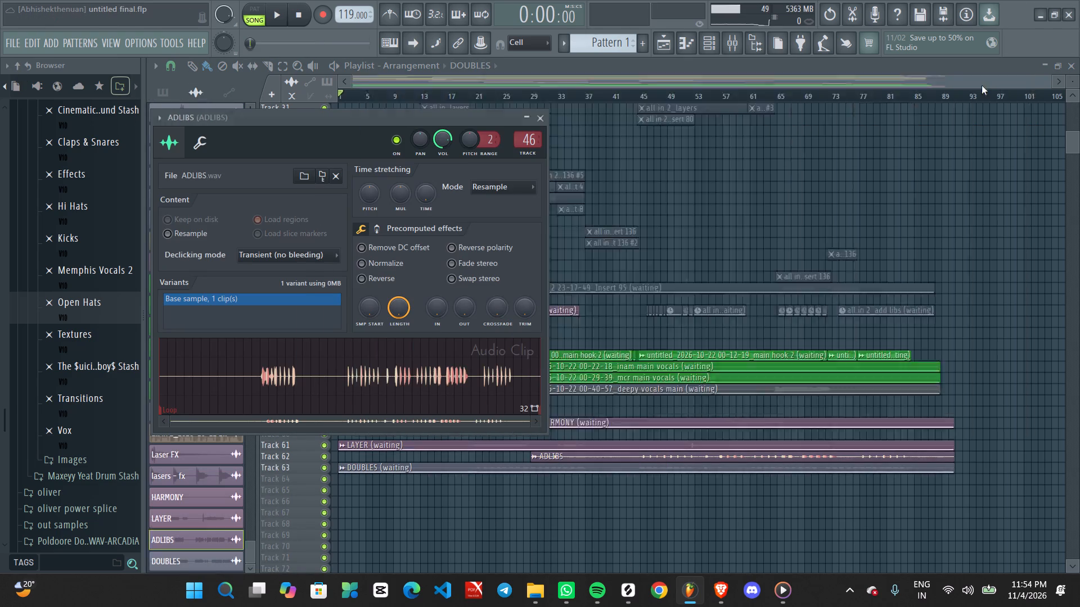
left_click(533, 120)
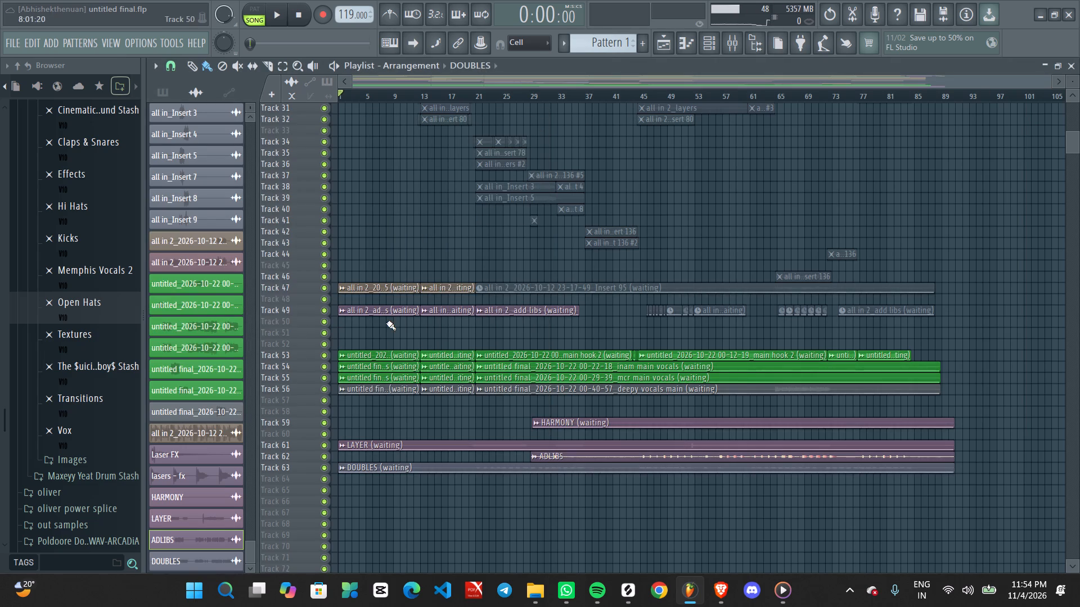
Play the song from the start and look through the instrument, drum and vocal tracks of the arrangement.
key("space")
scroll(551, 412, "up", 2, "ctrl")
middle_click_drag(454, 406, 696, 433)
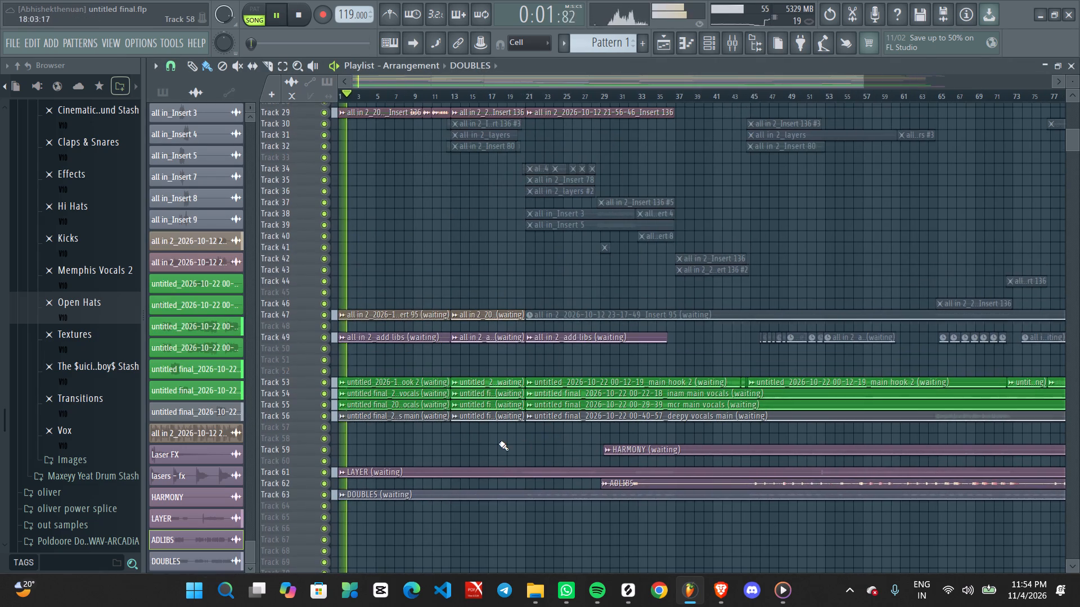
scroll(496, 442, "down", 5, "alt")
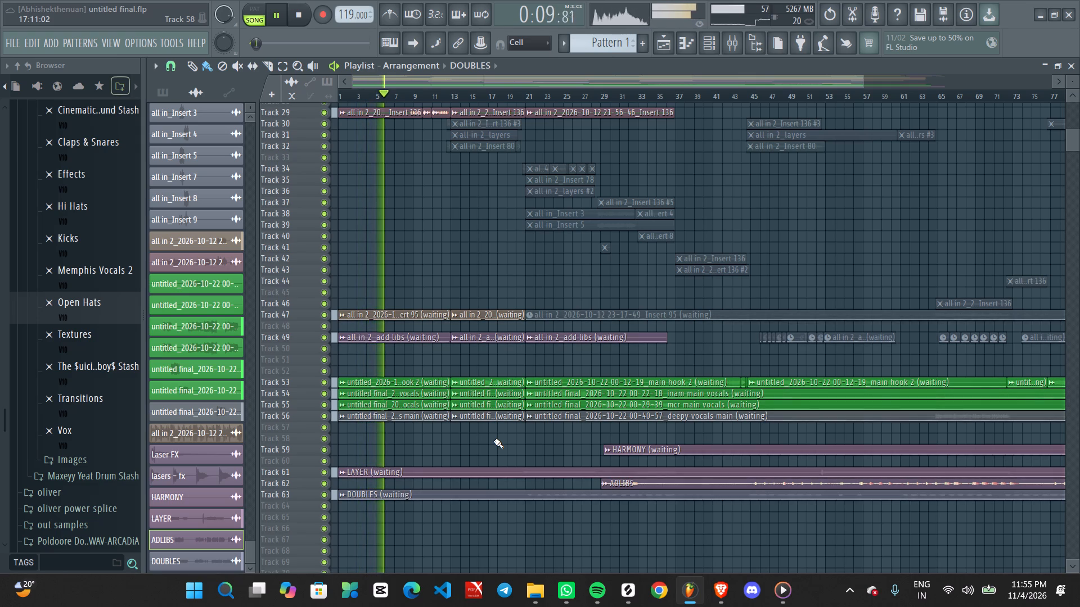
scroll(523, 370, "up", 5)
scroll(419, 339, "up", 2)
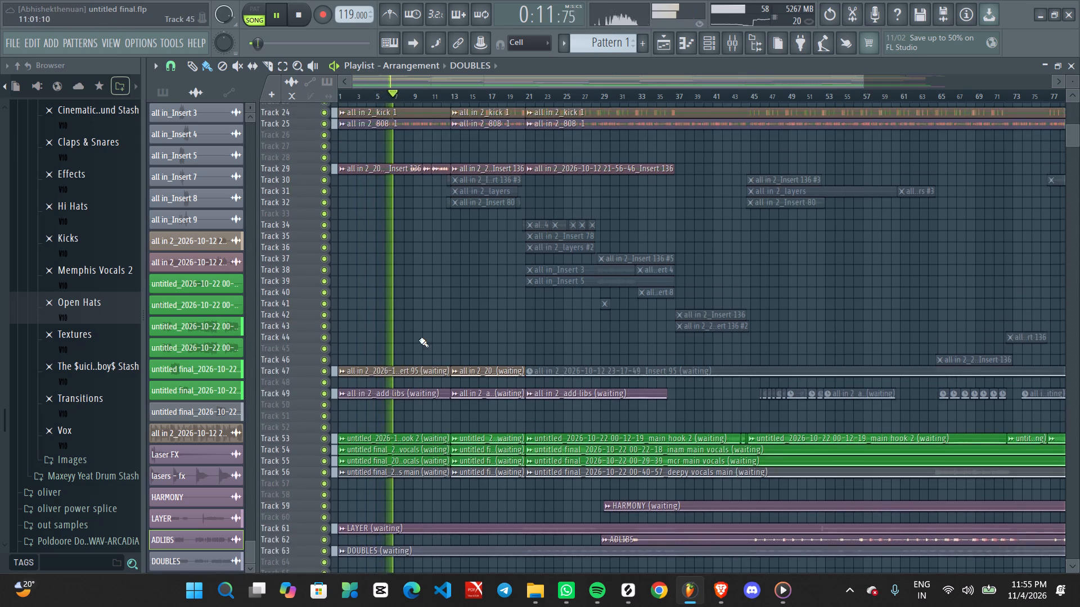
scroll(419, 339, "up", 6)
scroll(412, 332, "down", 7, "alt")
scroll(412, 332, "up", 11)
scroll(412, 332, "down", 1)
scroll(412, 332, "up", 2)
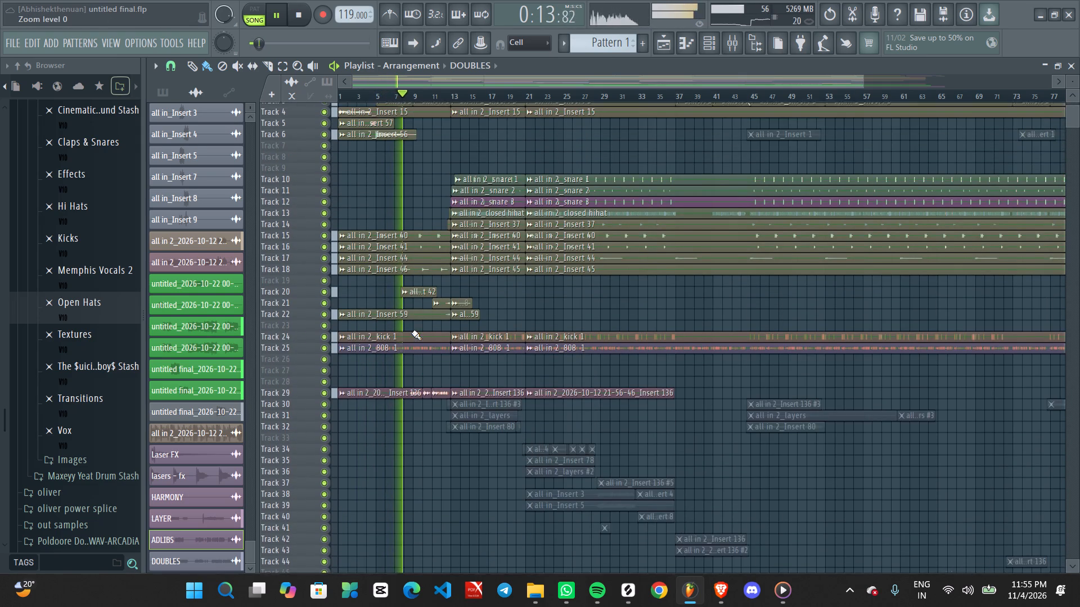
scroll(412, 332, "up", 13)
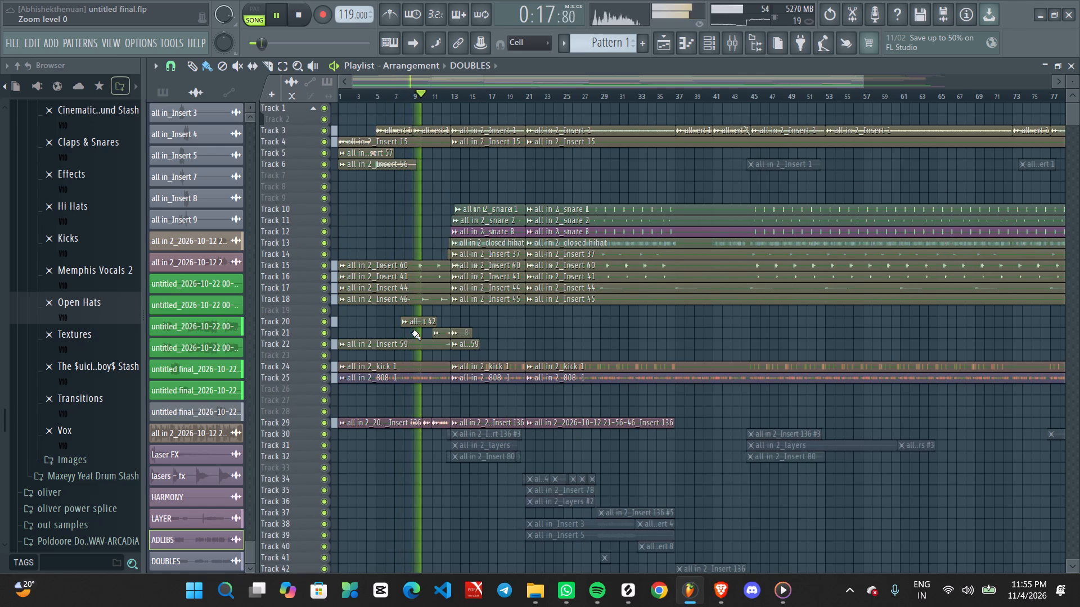
scroll(412, 332, "down", 14)
scroll(412, 332, "down", 7)
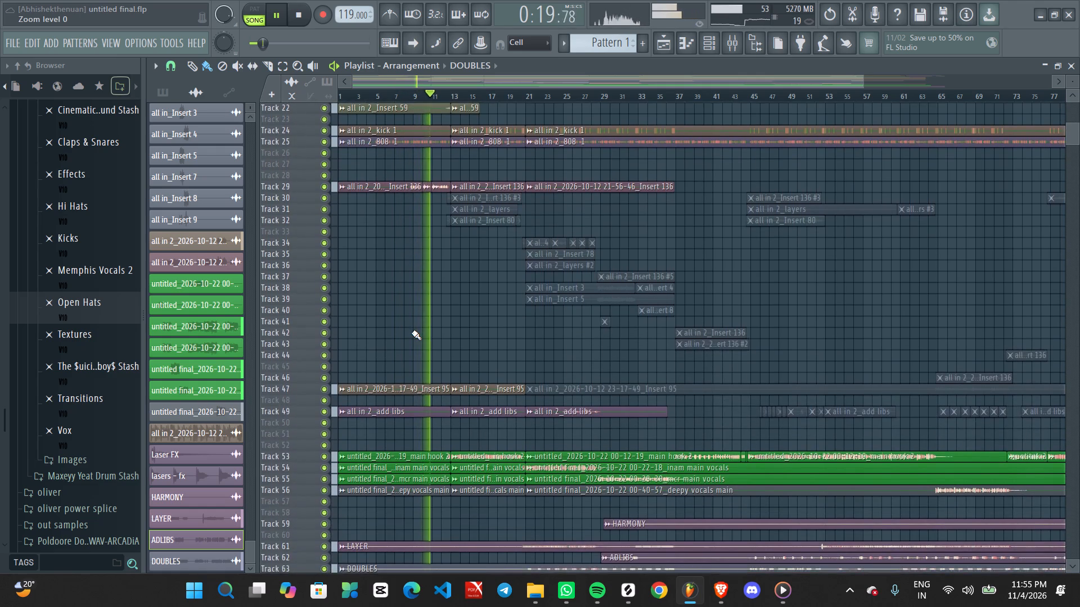
scroll(412, 332, "down", 10)
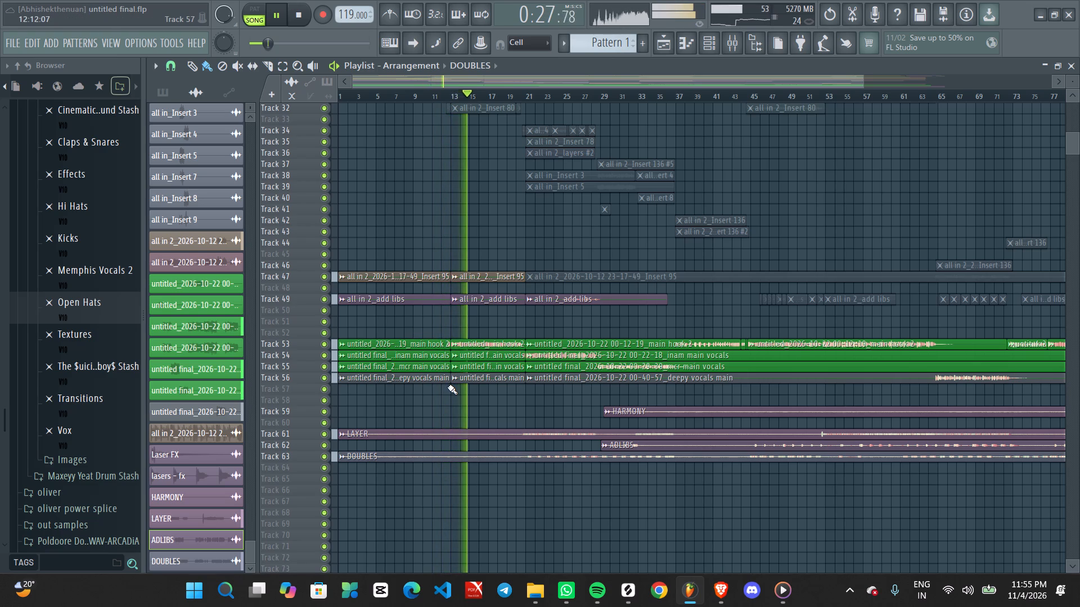
scroll(422, 391, "up", 4, "ctrl")
scroll(422, 393, "down", 2, "alt")
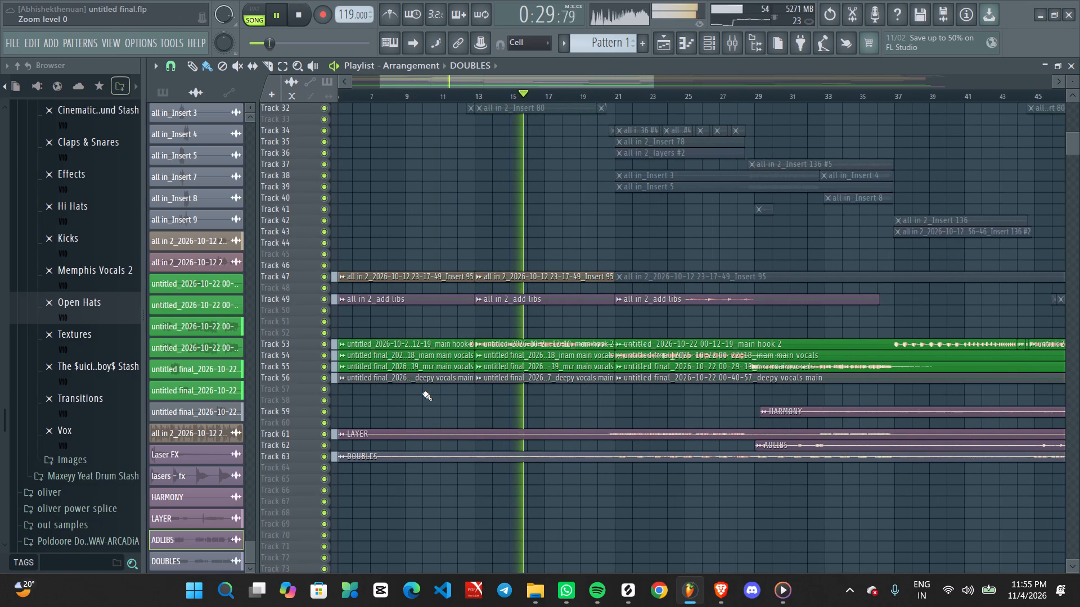
scroll(422, 393, "down", 4, "alt")
scroll(431, 370, "up", 4)
Restart playback and examine the vocal clips on Tracks 53 to 56 and the intro vocals on Track 29 before bar 13.
key("space")
key("space")
scroll(431, 364, "up", 4)
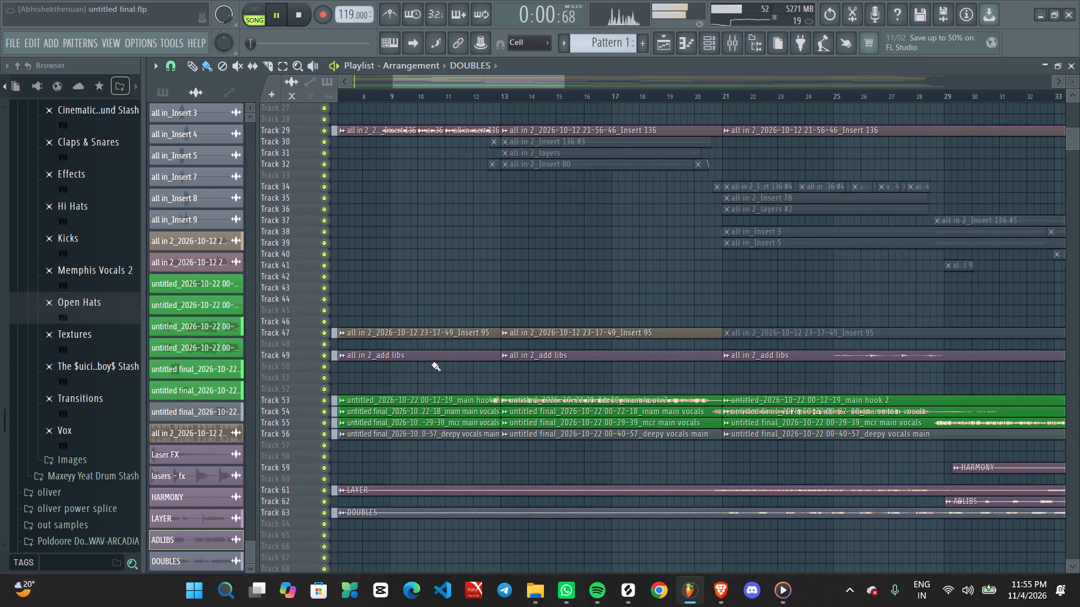
scroll(429, 372, "up", 6, "alt")
scroll(430, 371, "up", 4, "ctrl")
middle_click_drag(440, 372, 521, 370)
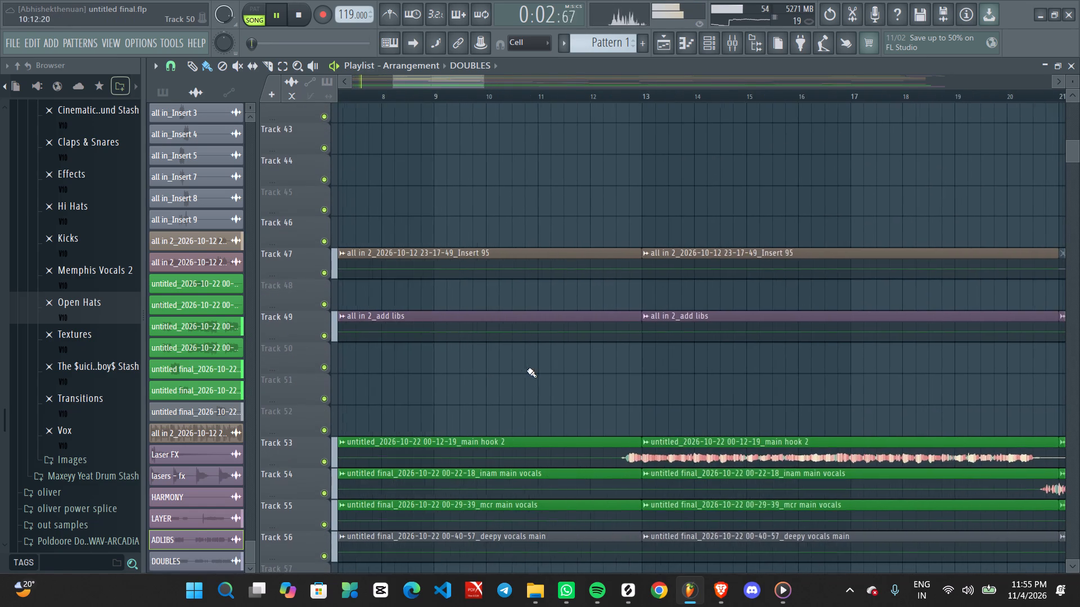
scroll(510, 369, "down", 8, "ctrl")
scroll(561, 408, "up", 4, "ctrl")
middle_click_drag(564, 414, 560, 377)
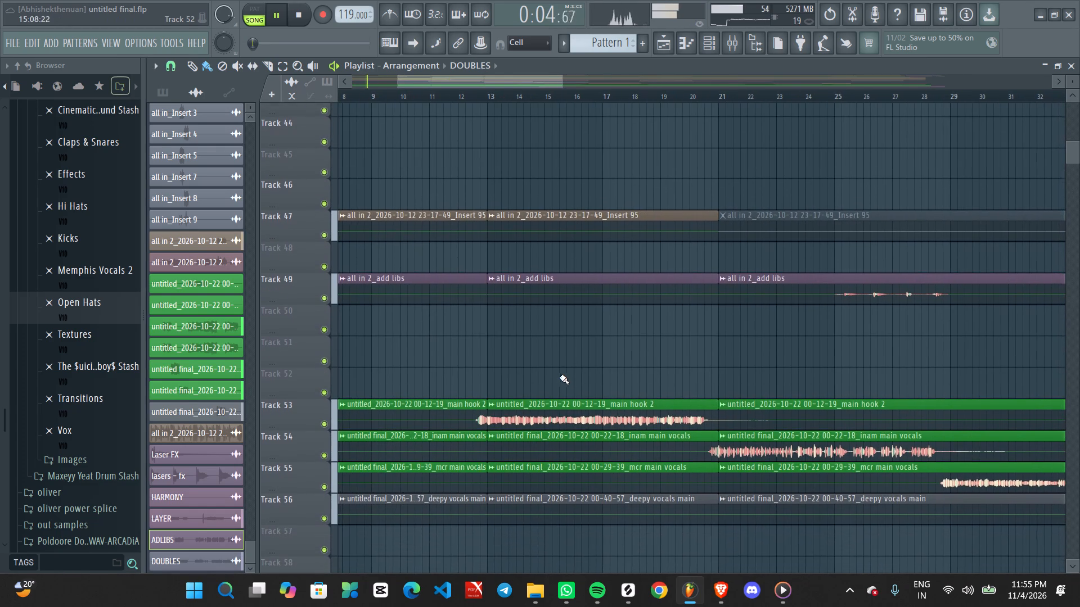
scroll(487, 383, "up", 20)
scroll(487, 383, "up", 1)
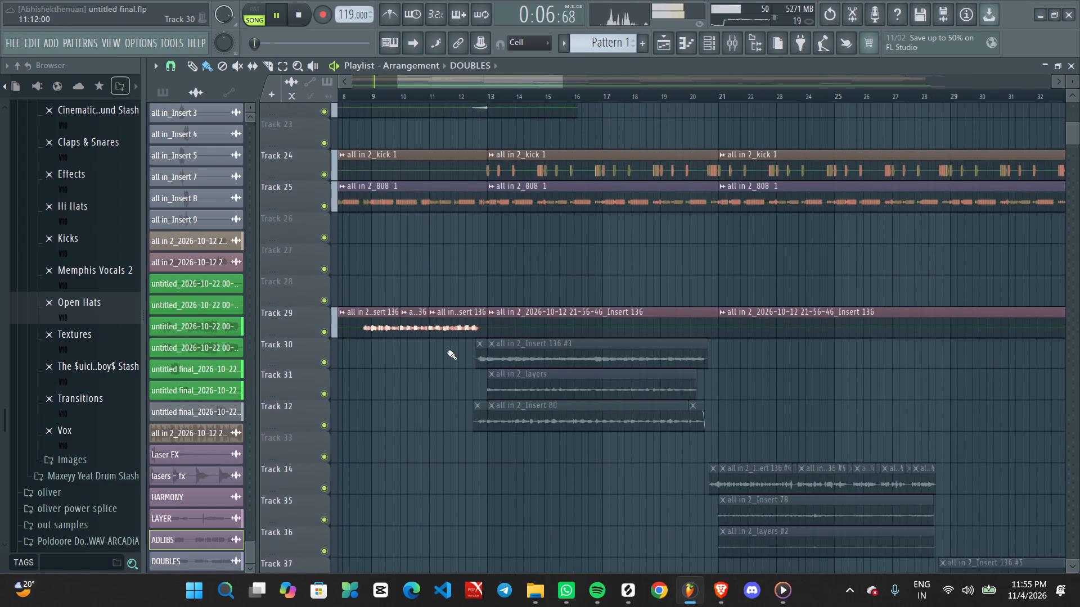
scroll(445, 352, "down", 7, "alt")
scroll(400, 380, "up", 4, "ctrl")
middle_click_drag(395, 391, 578, 389)
scroll(491, 392, "up", 5, "alt")
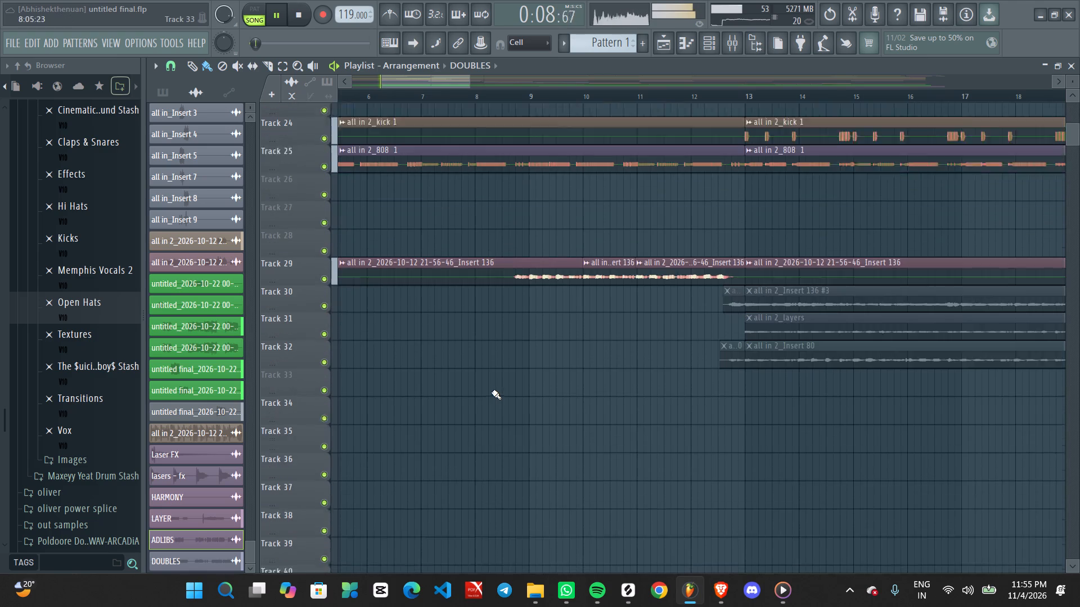
scroll(492, 392, "up", 1, "alt")
scroll(531, 395, "up", 2, "ctrl")
middle_click_drag(576, 398, 523, 397)
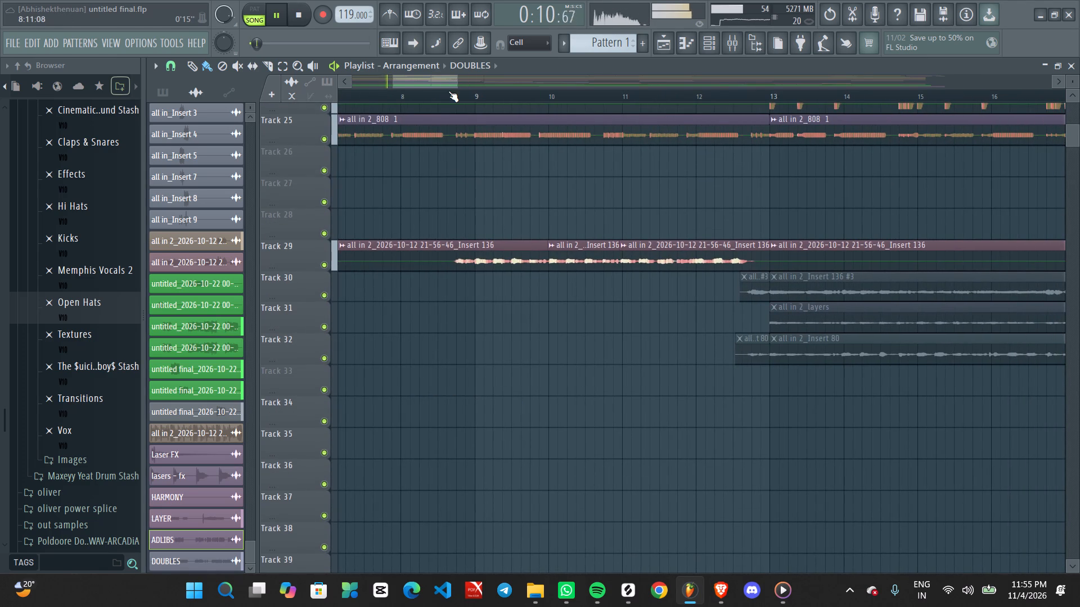
Play from just before bar 9, where the Track 29 vocals begin, and examine the main hook clips on Track 53.
left_click(449, 92)
scroll(518, 318, "down", 16, "ctrl")
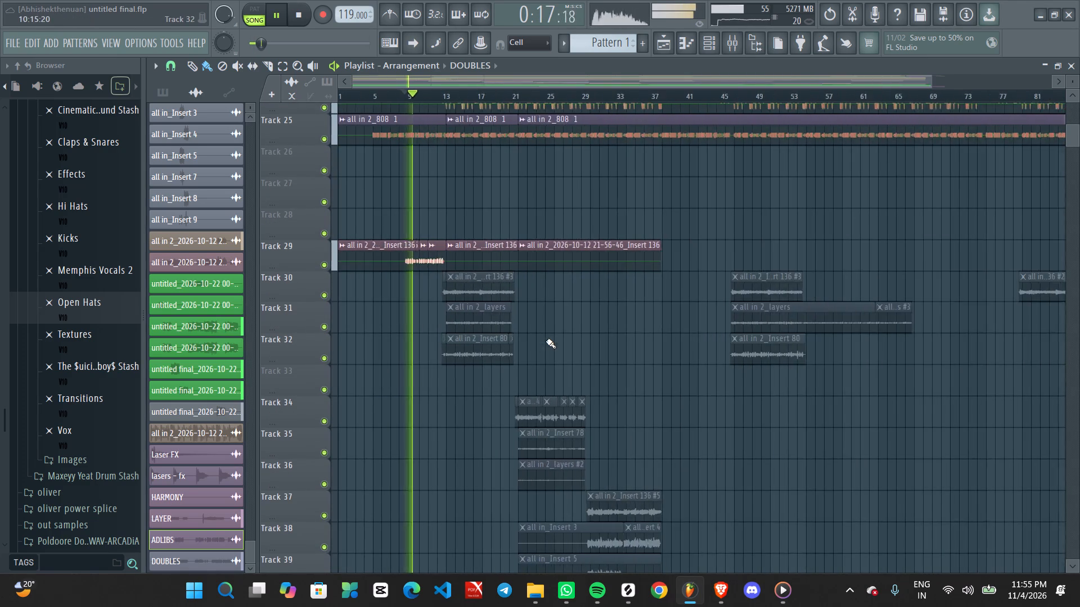
scroll(387, 396, "down", 9)
scroll(443, 369, "down", 7)
scroll(434, 381, "up", 3, "ctrl")
scroll(462, 472, "up", 2, "ctrl")
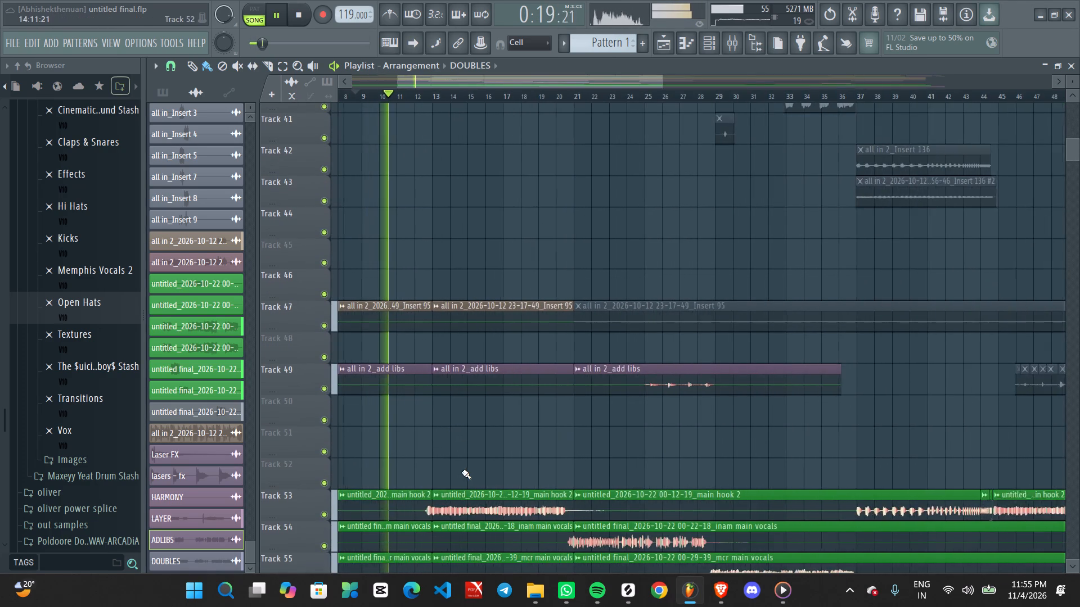
middle_click_drag(431, 541, 436, 398)
scroll(440, 380, "up", 8, "ctrl")
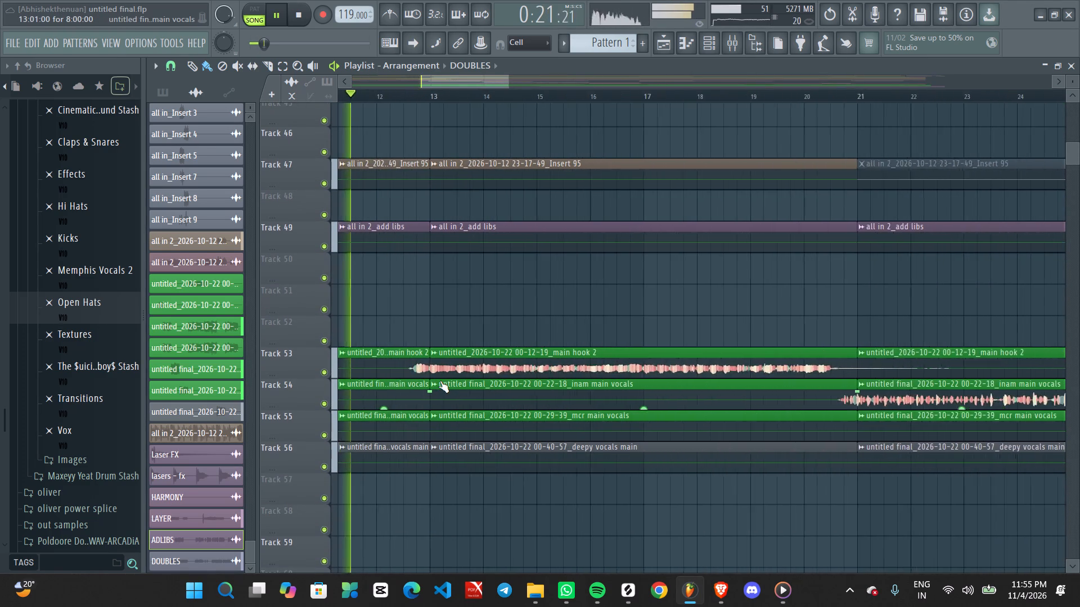
scroll(440, 380, "up", 7, "ctrl")
scroll(434, 380, "down", 2, "ctrl")
scroll(434, 380, "up", 1, "ctrl")
scroll(434, 380, "down", 5, "ctrl")
scroll(497, 346, "down", 3, "ctrl")
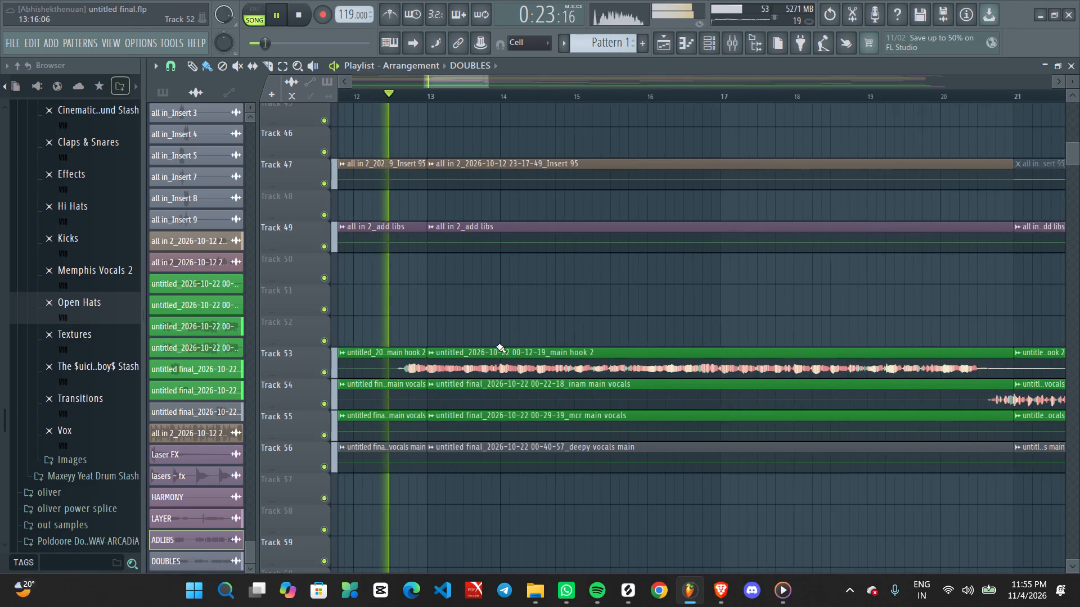
scroll(497, 346, "down", 5, "ctrl")
scroll(456, 361, "up", 6, "ctrl")
middle_click_drag(463, 325, 433, 295)
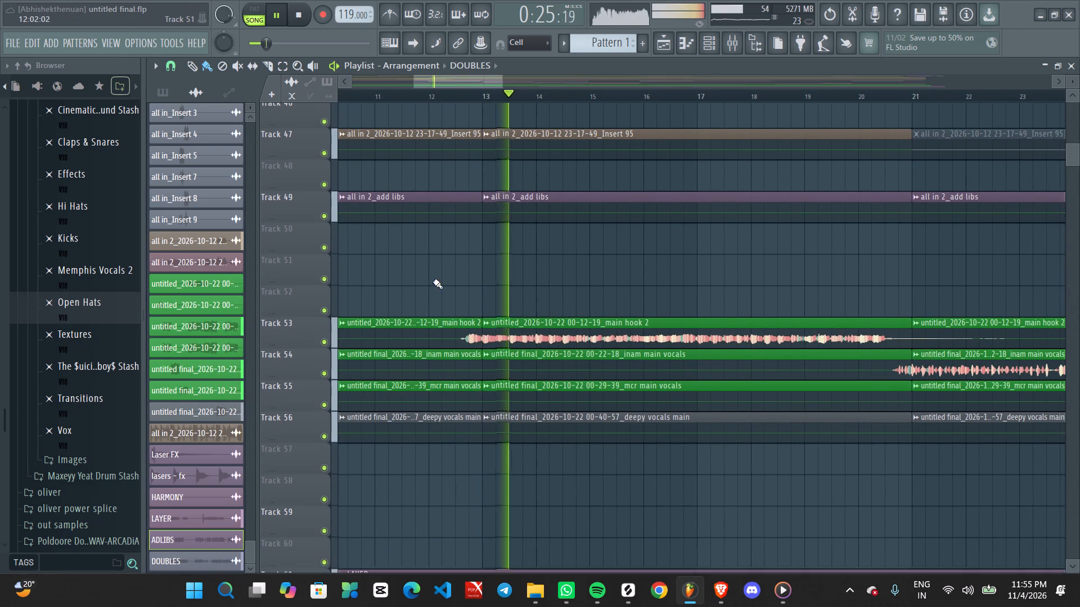
Slice the main hook 2 clip on Track 53 just before its vocal begins, ahead of bar 13.
middle_click(450, 273)
right_click(452, 273)
left_click(470, 361)
scroll(470, 361, "up", 4, "ctrl")
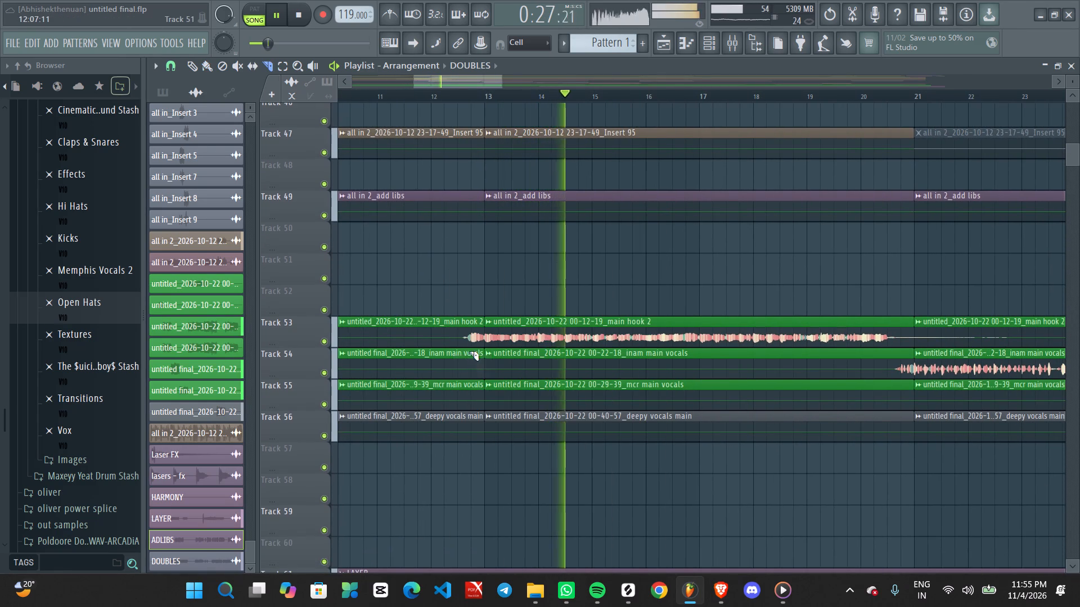
scroll(466, 340, "up", 14, "ctrl")
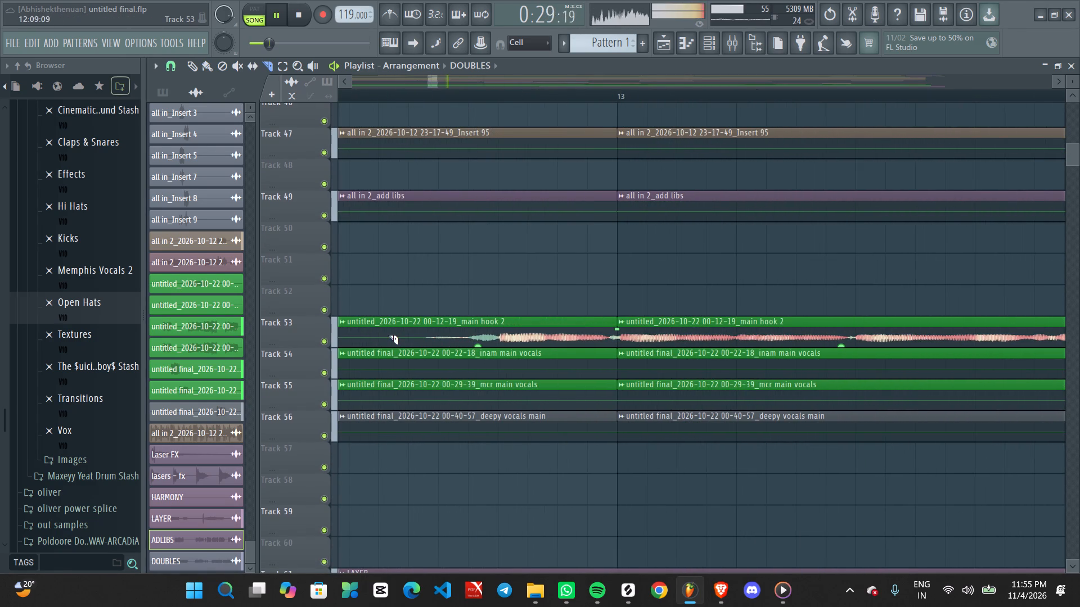
left_click(380, 335, "alt")
Copy the sliced main hook 2 clips covering about bars 12.5 to 20.5 from Track 53 to empty space on Track 36.
scroll(412, 348, "down", 8, "ctrl")
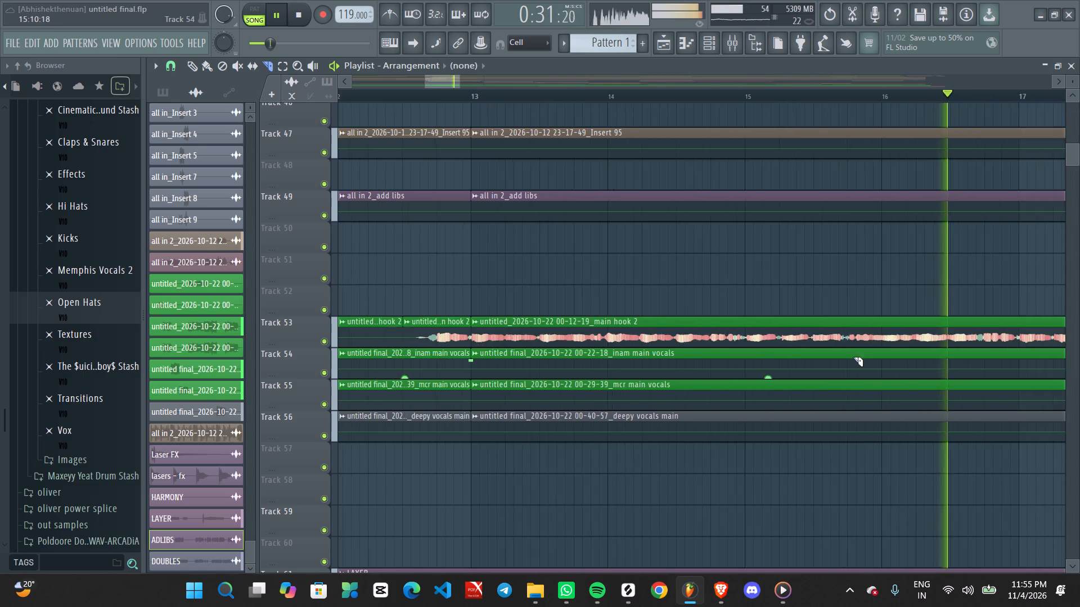
scroll(856, 356, "down", 8, "ctrl")
scroll(934, 363, "down", 4, "ctrl")
middle_click_drag(957, 361, 753, 380)
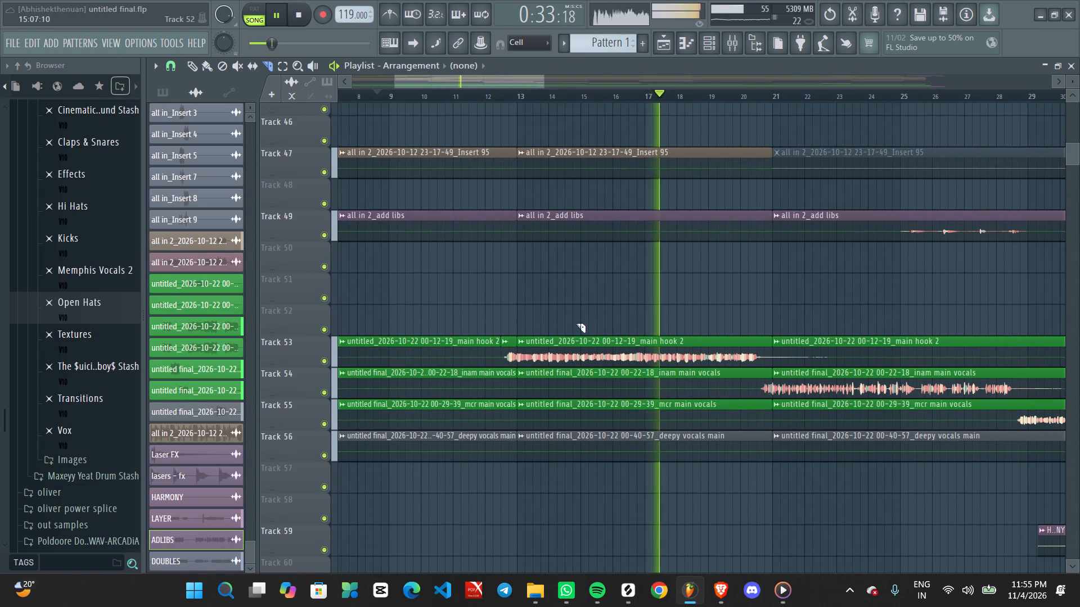
middle_click(561, 308)
right_click(561, 307)
left_click(583, 255)
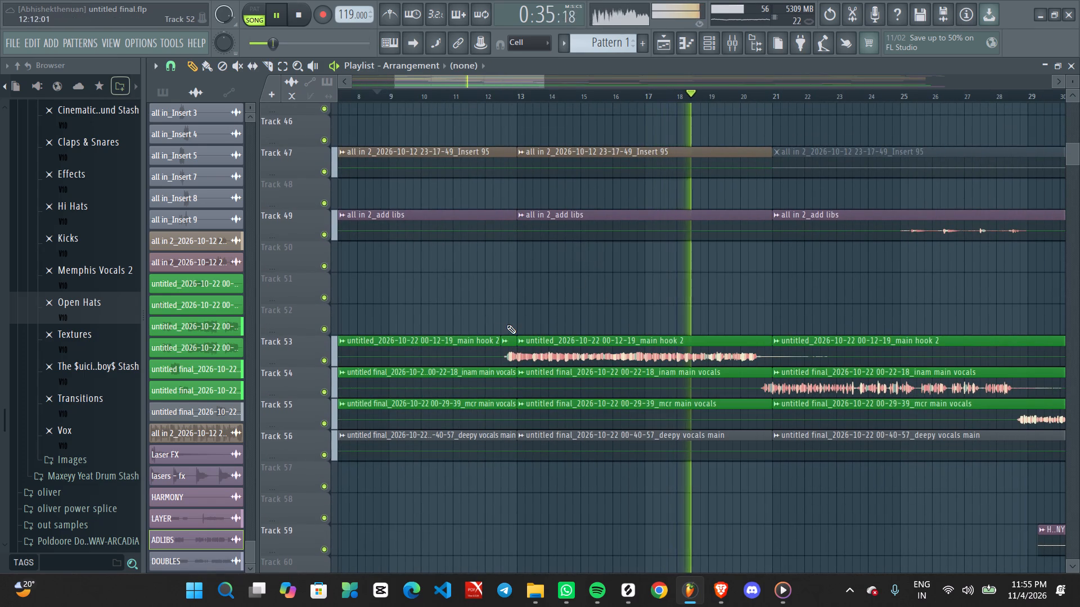
left_click_drag(508, 327, 647, 353, "ctrl")
left_click_drag(576, 345, 559, 79, "shift")
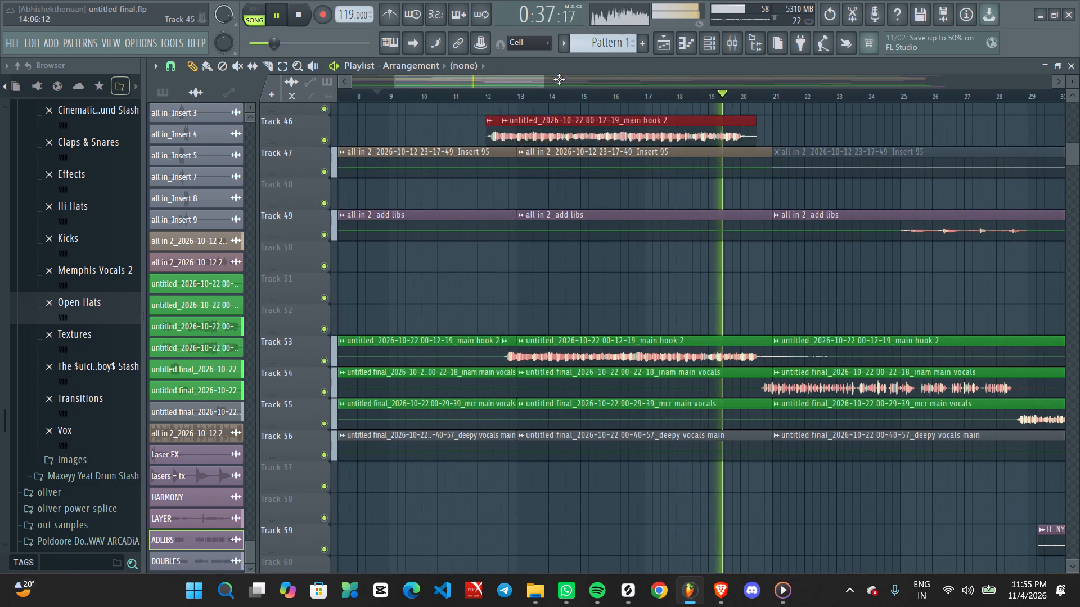
left_click_drag(559, 79, 508, 179, "shift")
scroll(506, 200, "up", 4)
scroll(506, 203, "down", 1)
scroll(506, 206, "up", 2)
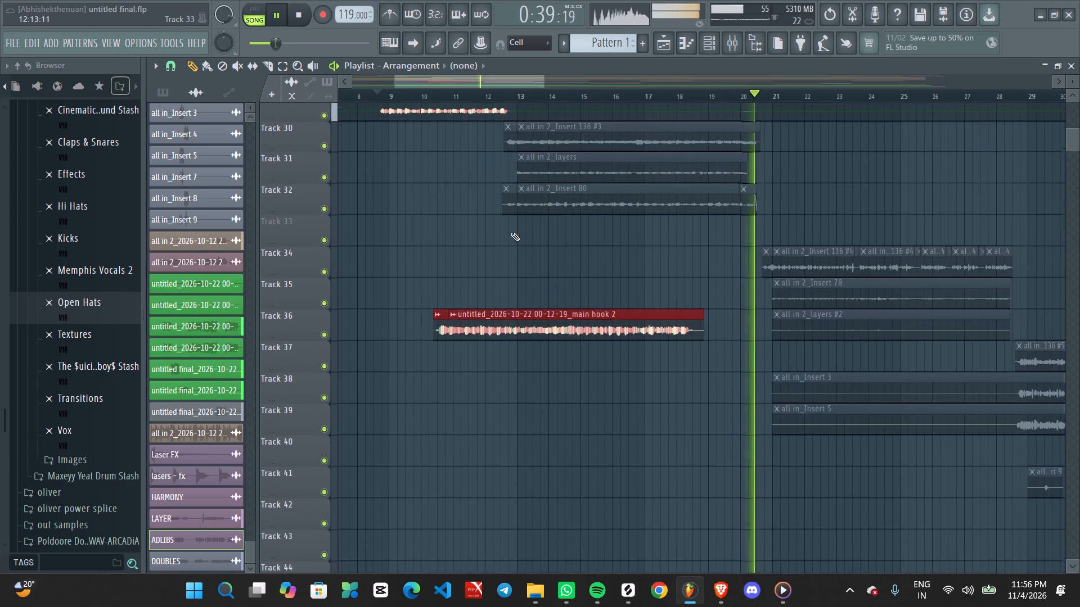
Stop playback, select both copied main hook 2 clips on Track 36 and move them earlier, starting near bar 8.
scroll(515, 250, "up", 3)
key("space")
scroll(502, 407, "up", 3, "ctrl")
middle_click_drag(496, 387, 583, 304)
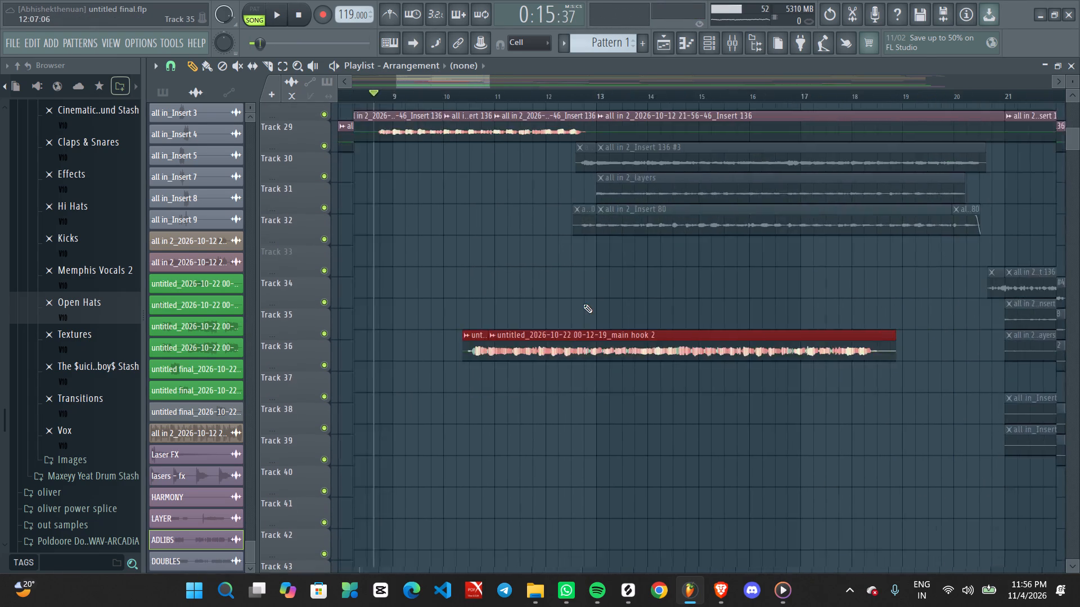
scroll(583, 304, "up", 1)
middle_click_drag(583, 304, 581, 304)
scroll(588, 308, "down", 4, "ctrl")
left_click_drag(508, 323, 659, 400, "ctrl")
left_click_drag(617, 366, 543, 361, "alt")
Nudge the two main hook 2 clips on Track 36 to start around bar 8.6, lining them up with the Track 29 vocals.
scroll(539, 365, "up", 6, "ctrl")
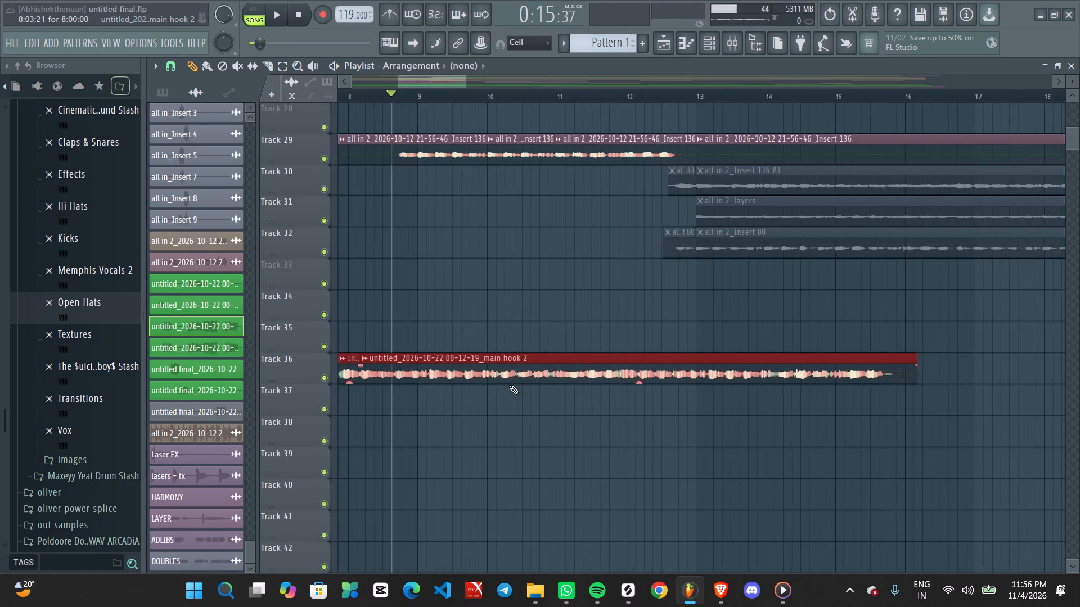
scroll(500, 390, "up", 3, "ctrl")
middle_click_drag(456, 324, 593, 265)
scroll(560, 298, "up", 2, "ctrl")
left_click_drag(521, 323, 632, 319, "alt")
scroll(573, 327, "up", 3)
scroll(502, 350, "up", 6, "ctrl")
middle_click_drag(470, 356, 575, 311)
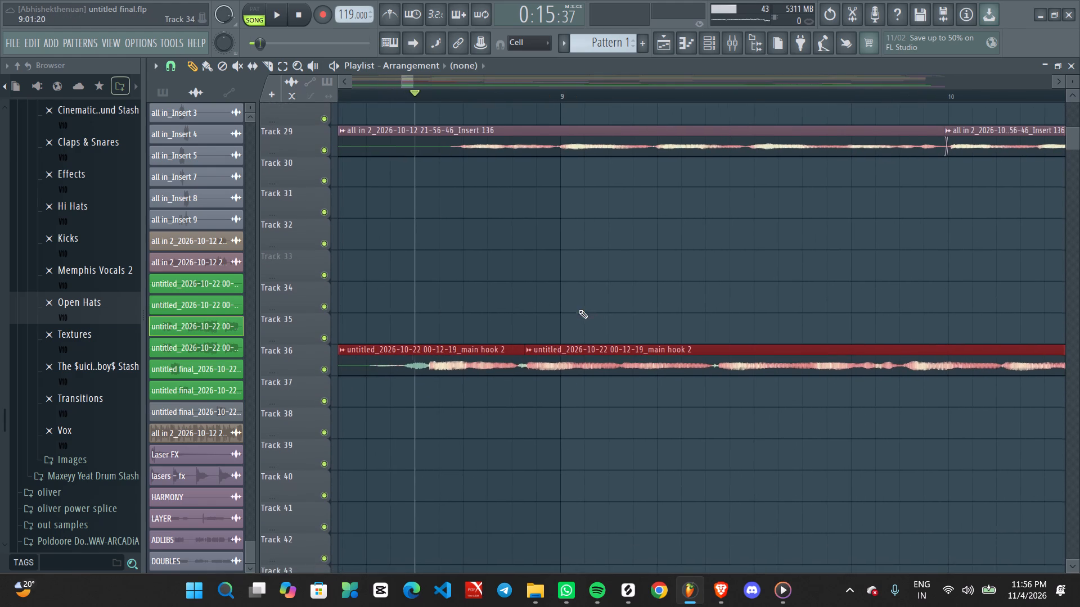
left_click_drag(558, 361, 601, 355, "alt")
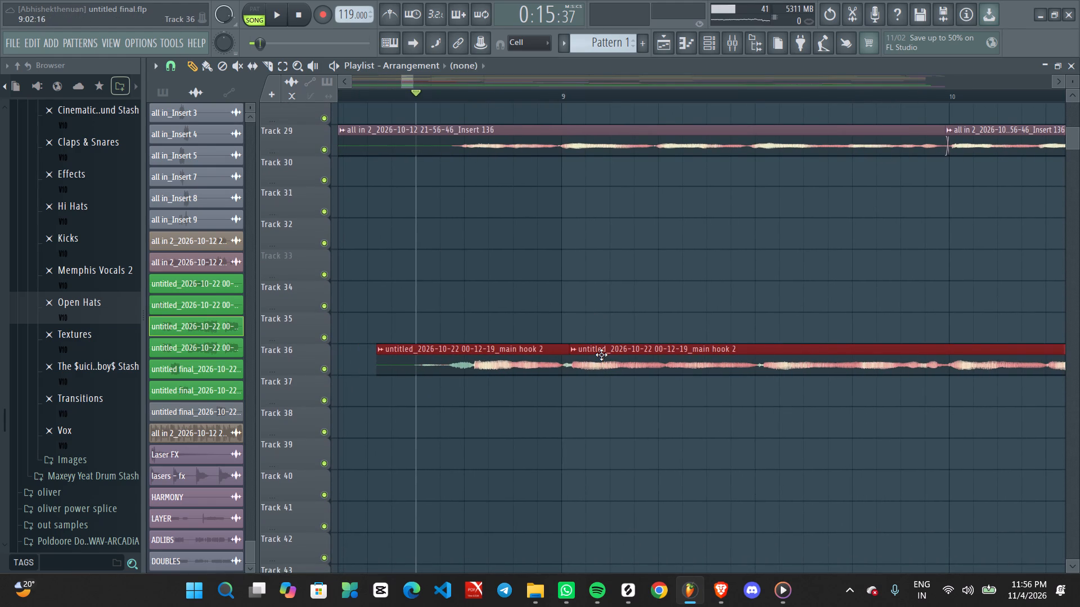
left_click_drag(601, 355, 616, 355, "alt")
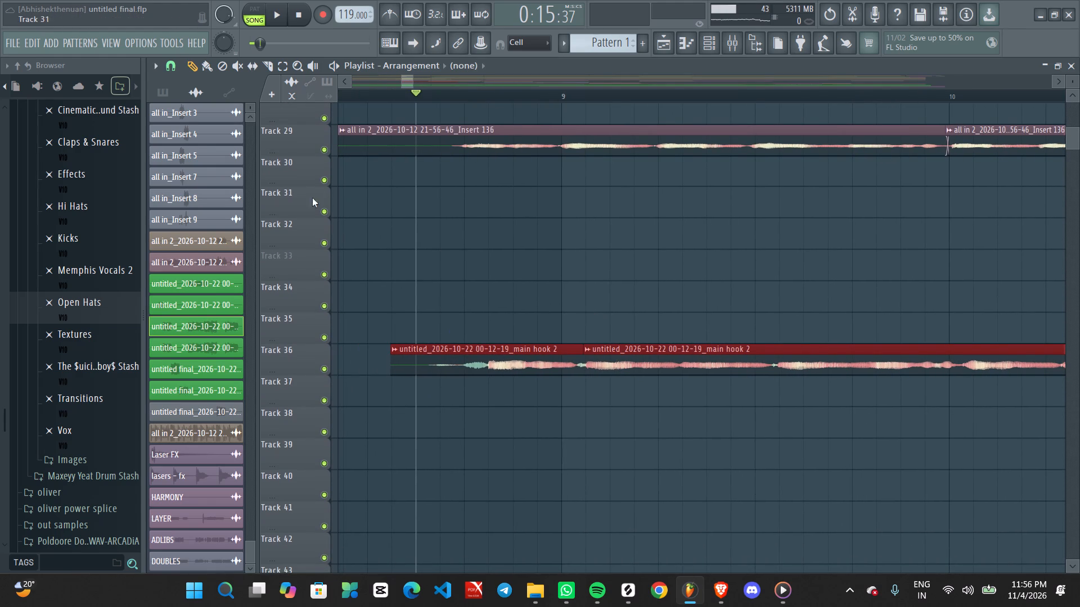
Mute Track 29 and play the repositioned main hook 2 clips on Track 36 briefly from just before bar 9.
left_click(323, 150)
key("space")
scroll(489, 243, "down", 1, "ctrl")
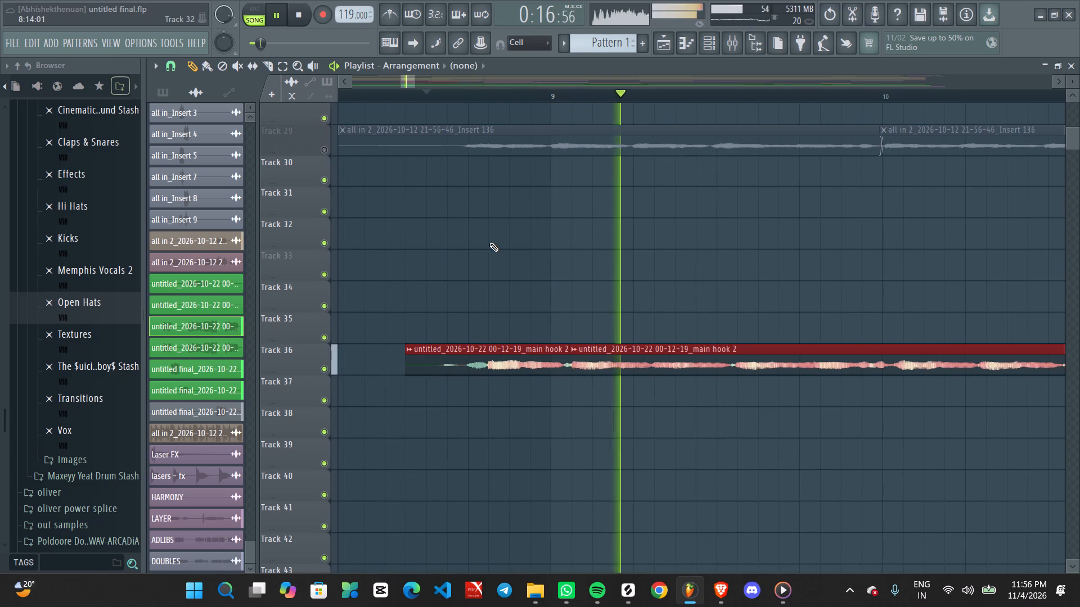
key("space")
Delete both copied main hook 2 clips from Track 36.
right_click(549, 356)
scroll(549, 356, "down", 2)
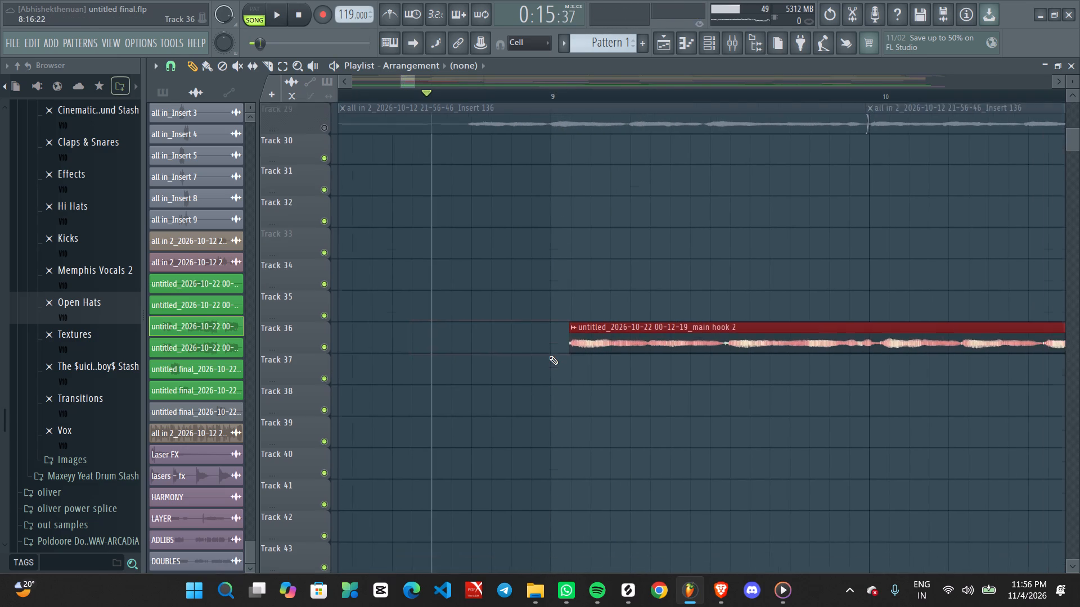
scroll(549, 356, "down", 7)
key("Delete")
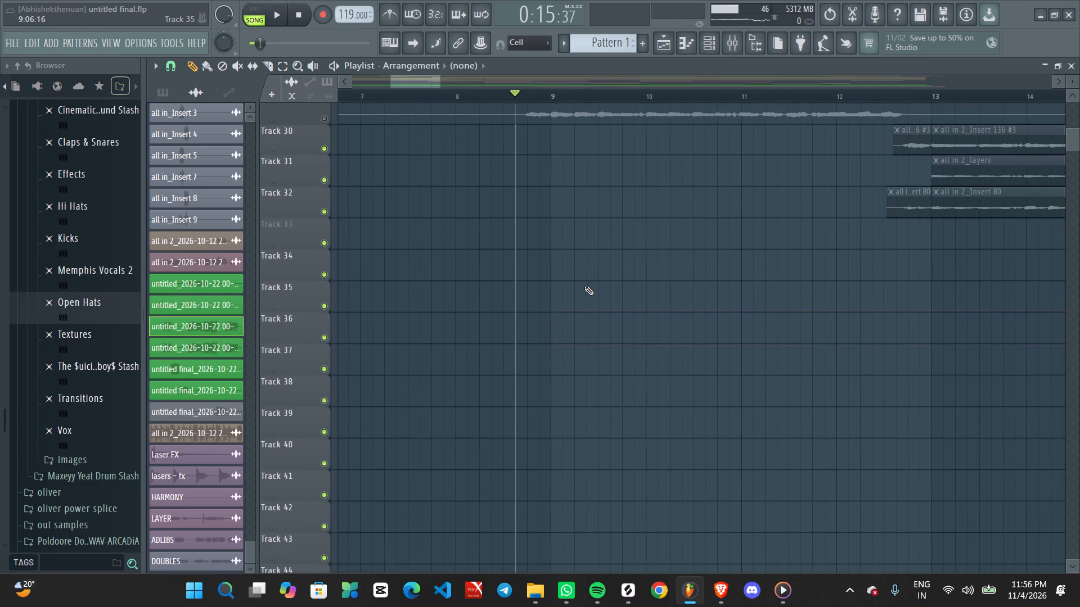
Unmute Track 29.
scroll(587, 286, "down", 9, "ctrl")
scroll(578, 283, "up", 4)
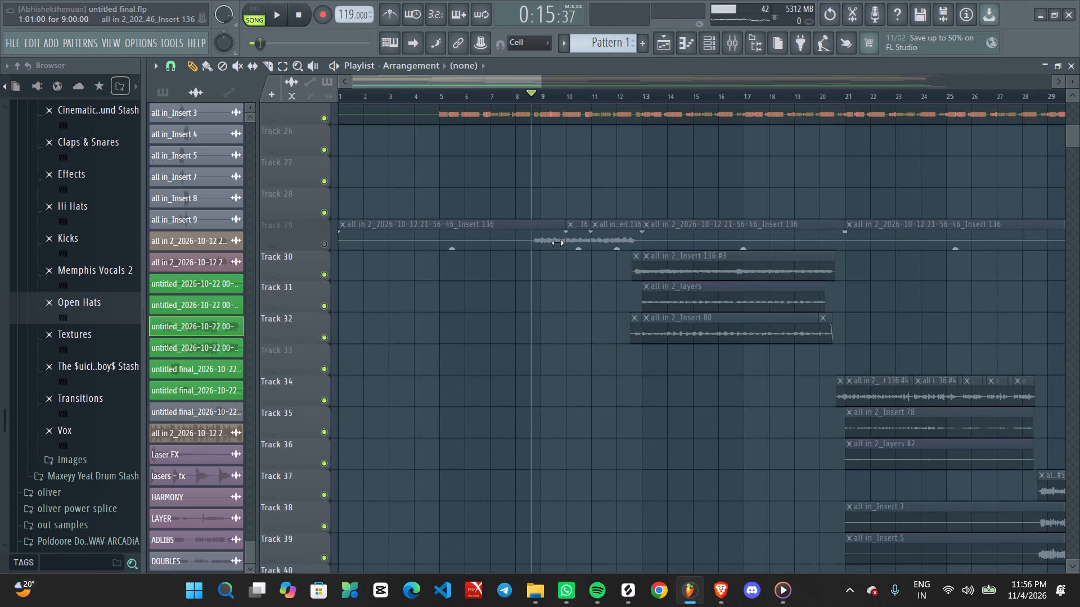
left_click(324, 241)
Play from just before bar 9 and examine how the Track 29 intro vocals lead into the hook on Track 53 at bar 13.
key("space")
scroll(568, 372, "up", 2, "ctrl")
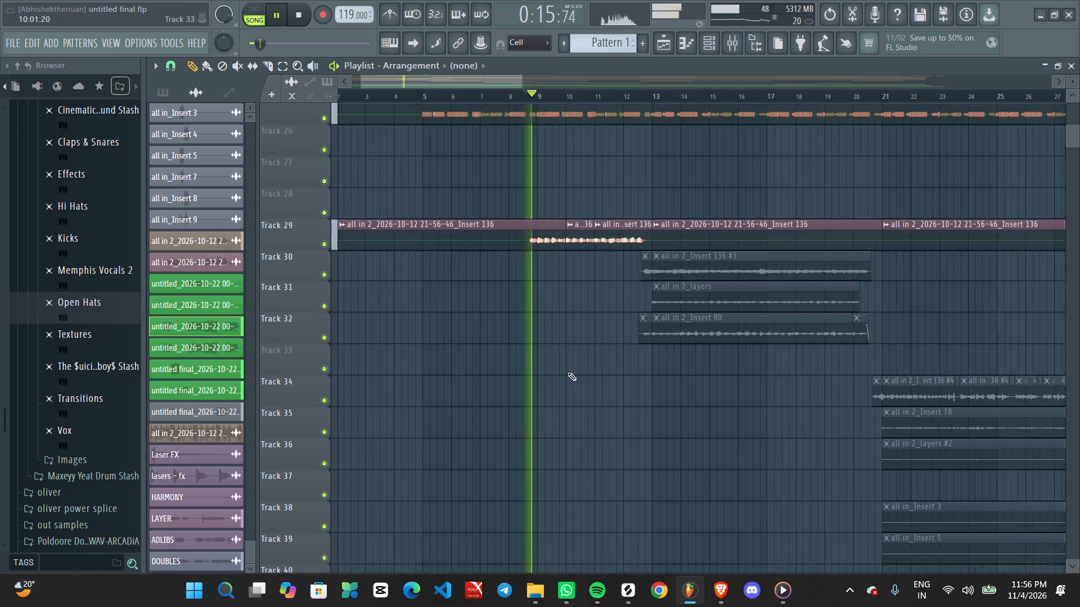
scroll(568, 372, "up", 3, "ctrl")
middle_click_drag(555, 375, 525, 325)
scroll(523, 327, "down", 8, "alt")
scroll(557, 374, "down", 3, "ctrl")
scroll(557, 374, "up", 1, "ctrl")
scroll(557, 374, "down", 7, "ctrl")
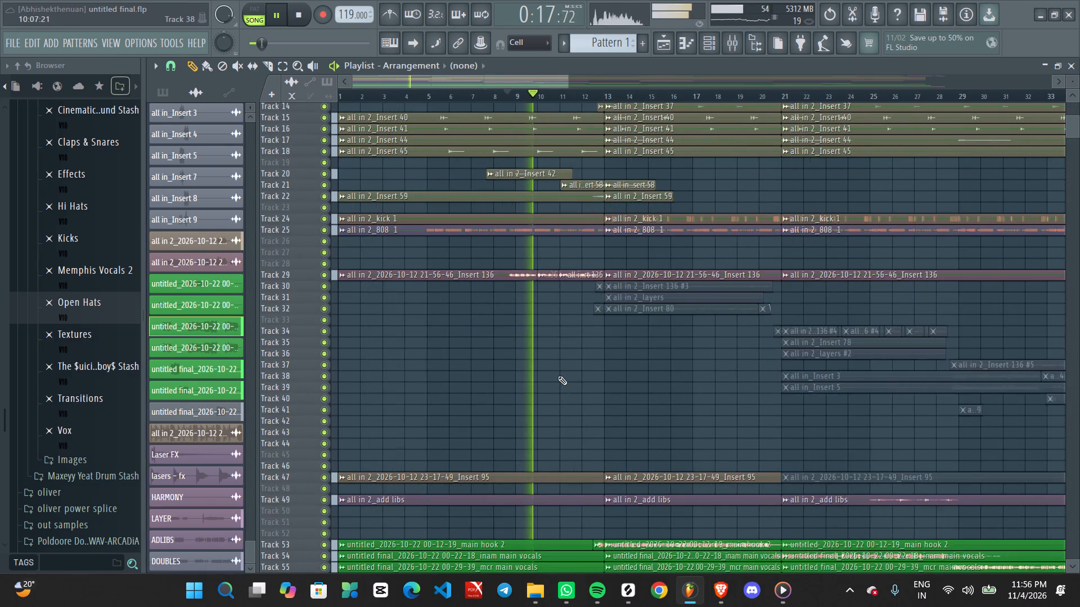
scroll(558, 376, "down", 12, "ctrl")
scroll(409, 410, "up", 13, "ctrl")
middle_click_drag(389, 408, 479, 408)
scroll(499, 401, "down", 8, "ctrl")
scroll(443, 401, "up", 3, "ctrl")
middle_click_drag(433, 398, 551, 393)
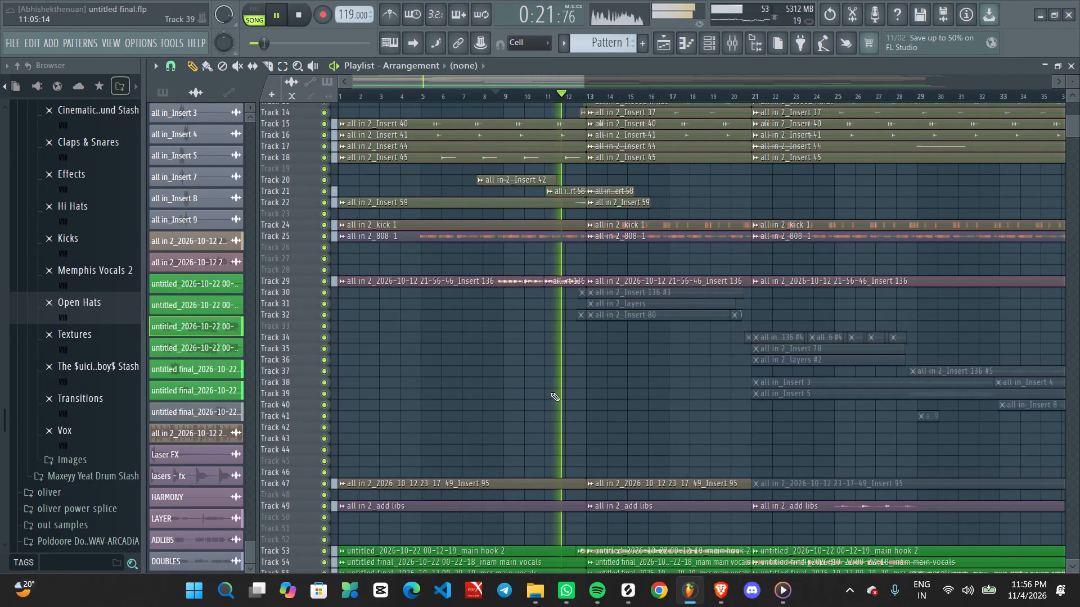
scroll(535, 386, "down", 7, "ctrl")
scroll(458, 403, "up", 3)
middle_click_drag(453, 404, 609, 372)
scroll(517, 383, "up", 3, "ctrl")
middle_click_drag(480, 398, 520, 375)
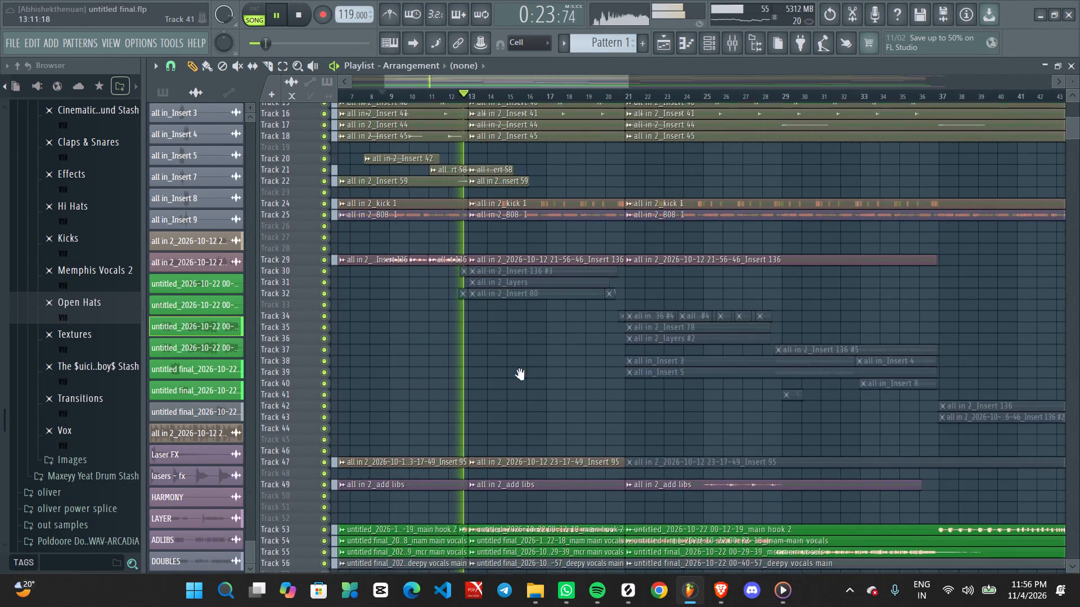
middle_click_drag(520, 375, 598, 326)
scroll(575, 328, "down", 5, "ctrl")
scroll(501, 350, "up", 2, "ctrl")
middle_click_drag(489, 355, 554, 427)
scroll(510, 424, "up", 3, "ctrl")
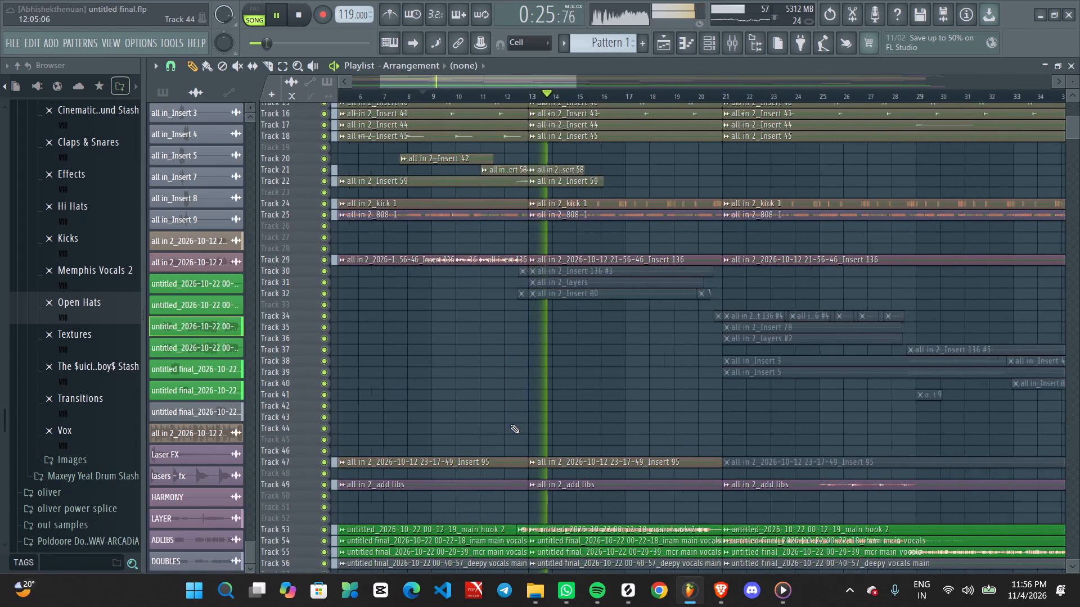
Keep playback running through the hook and past bar 21 while examining the whole arrangement, from the top tracks to the vocals on Tracks 53 to 63.
middle_click_drag(514, 405, 570, 196)
scroll(543, 248, "down", 9, "alt")
scroll(578, 346, "down", 13, "ctrl")
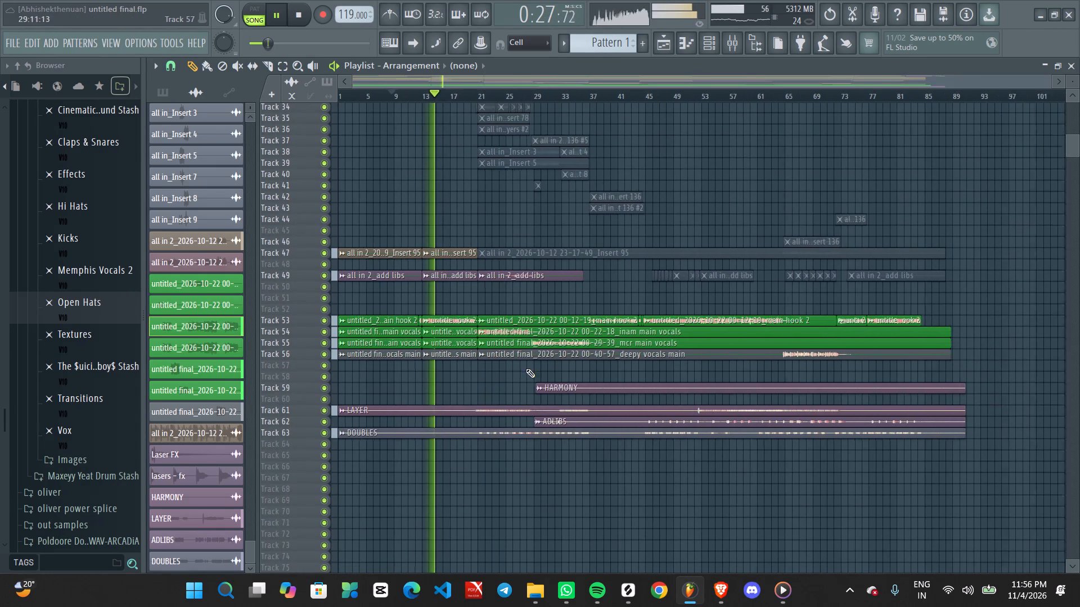
scroll(526, 369, "down", 3, "ctrl")
scroll(417, 388, "up", 13)
scroll(435, 377, "up", 3, "ctrl")
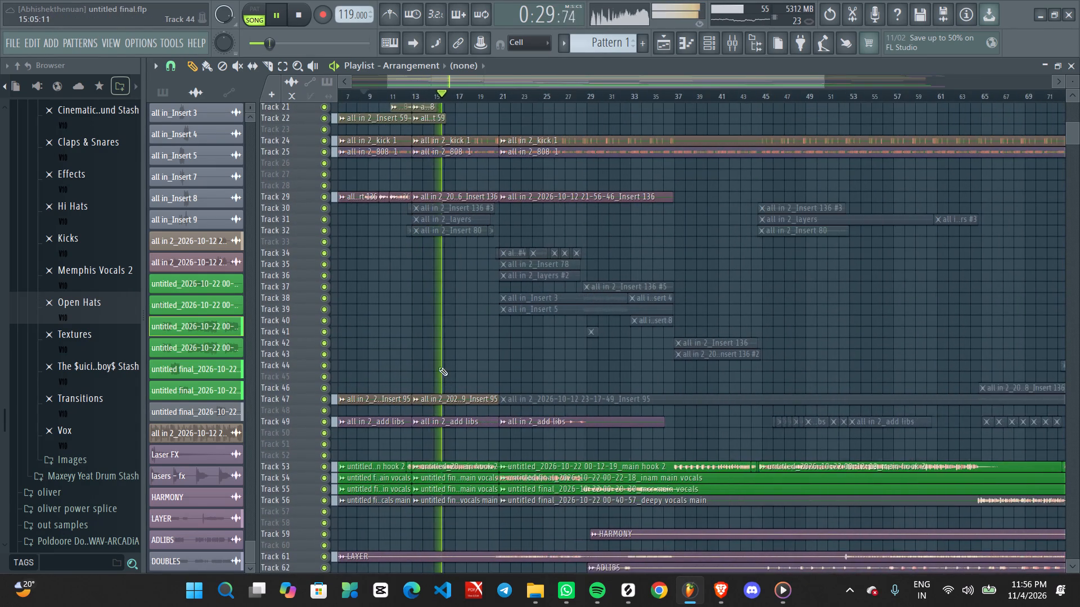
middle_click_drag(444, 367, 565, 392)
scroll(530, 389, "up", 1, "ctrl")
scroll(520, 383, "down", 6, "alt")
scroll(518, 380, "up", 3)
scroll(518, 380, "down", 1)
scroll(518, 380, "up", 10)
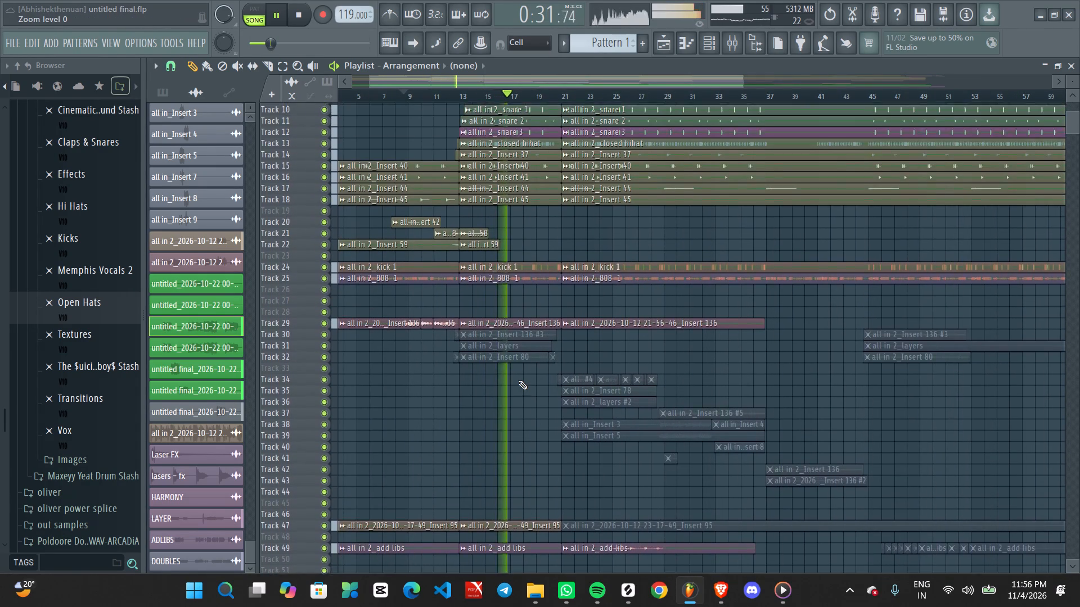
scroll(518, 380, "up", 20)
scroll(518, 380, "up", 1)
scroll(517, 378, "down", 13)
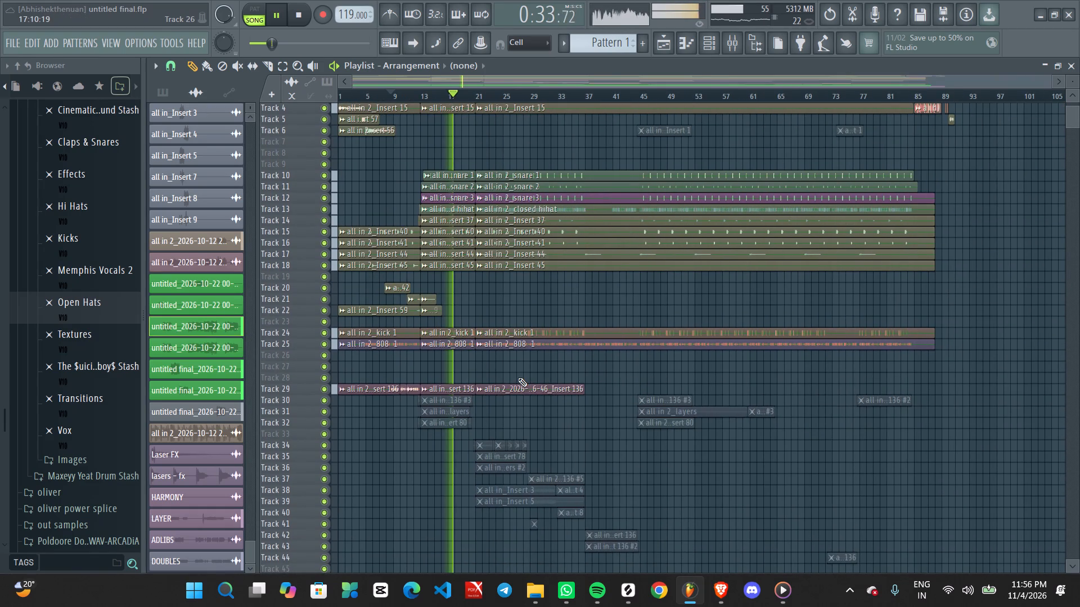
scroll(518, 378, "down", 4)
scroll(472, 391, "up", 9)
scroll(472, 391, "down", 7)
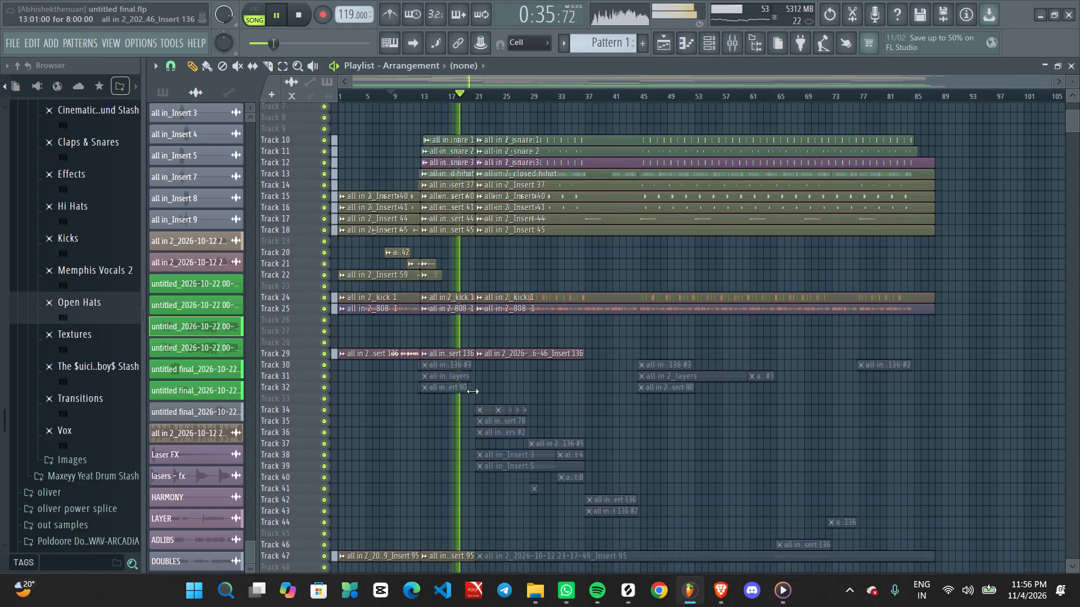
scroll(472, 391, "down", 19)
scroll(472, 391, "down", 7)
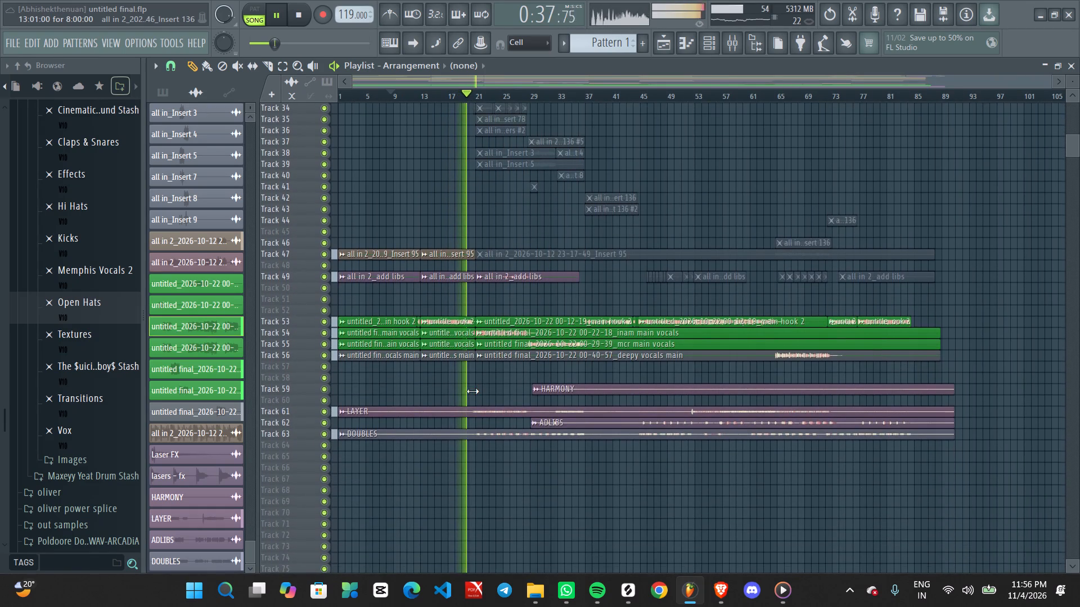
scroll(472, 391, "up", 14, "ctrl")
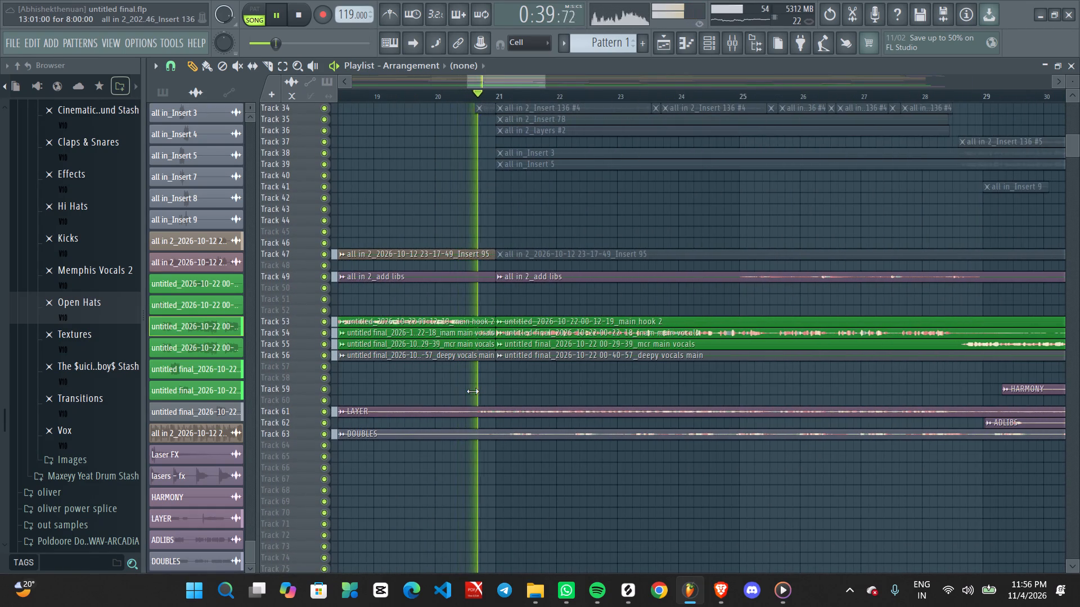
scroll(472, 391, "down", 16, "ctrl")
scroll(472, 391, "up", 7)
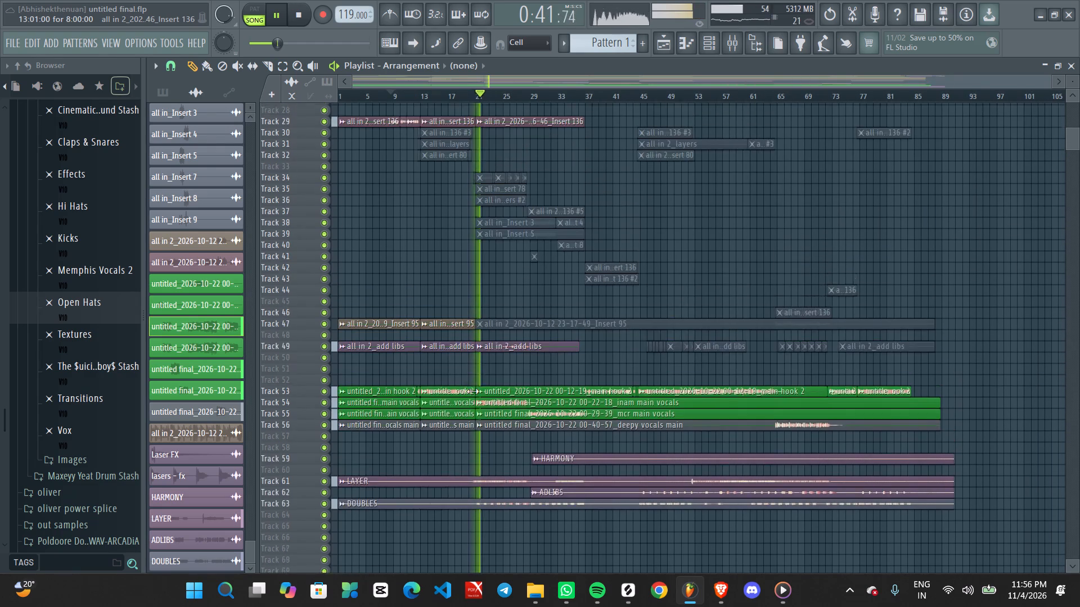
scroll(472, 391, "up", 20)
scroll(472, 391, "up", 15)
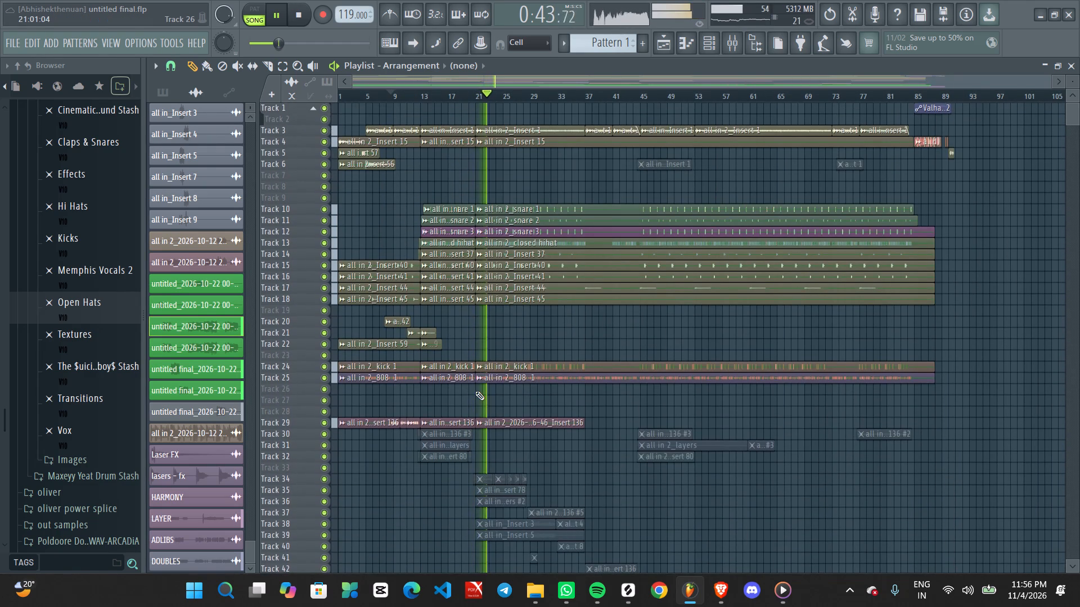
scroll(475, 391, "up", 4)
scroll(483, 391, "down", 12)
scroll(483, 391, "up", 1)
scroll(483, 391, "down", 15)
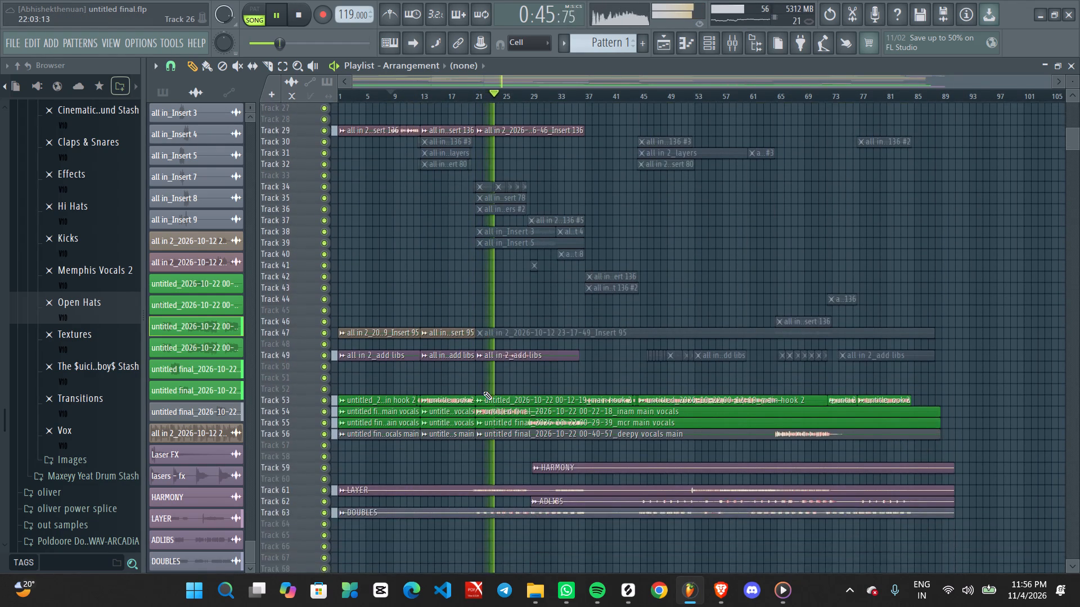
scroll(483, 391, "down", 14)
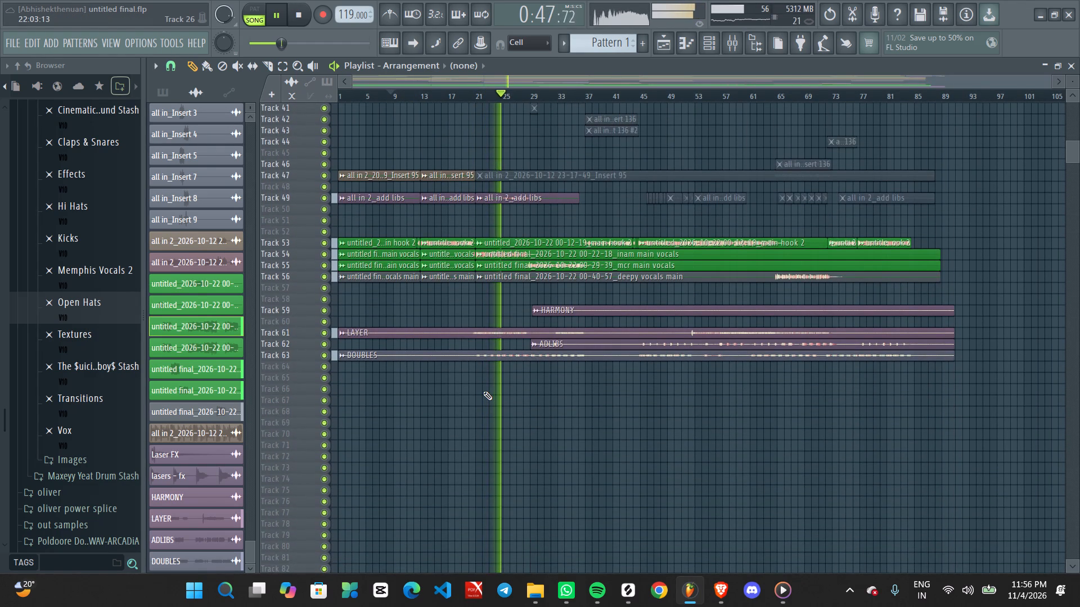
Listen on from about bar 25 and examine the main vocals on Tracks 53 to 56 against the harmony, layer, adlib and double tracks.
scroll(483, 391, "up", 3, "ctrl")
scroll(519, 386, "up", 4, "alt")
scroll(519, 386, "up", 3, "ctrl")
middle_click_drag(543, 352, 510, 469)
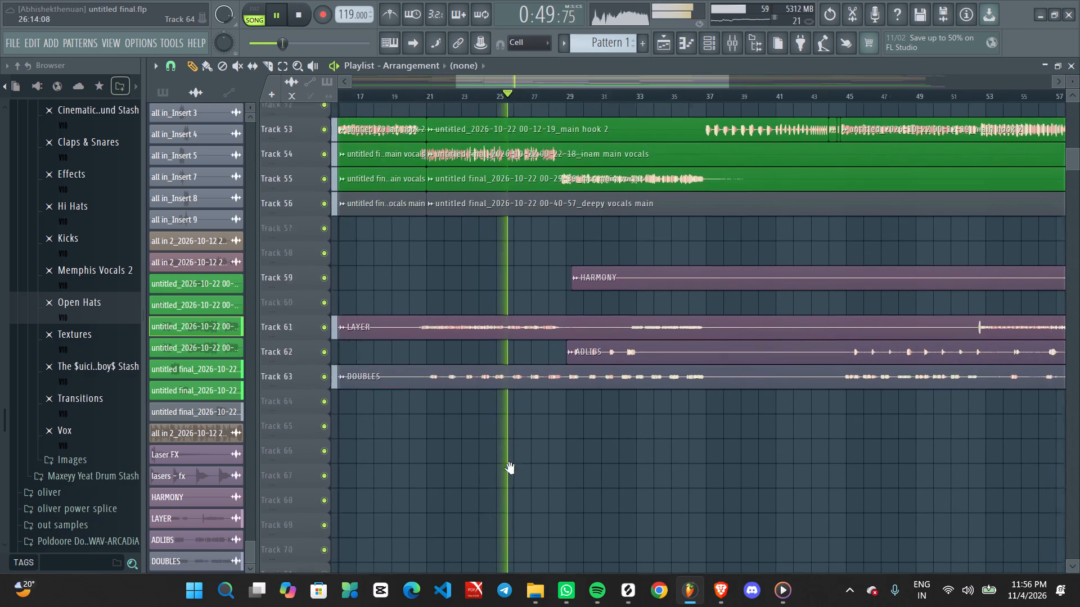
middle_click_drag(510, 469, 507, 484)
scroll(507, 444, "down", 8, "ctrl")
scroll(513, 442, "down", 9, "alt")
scroll(523, 442, "up", 4, "ctrl")
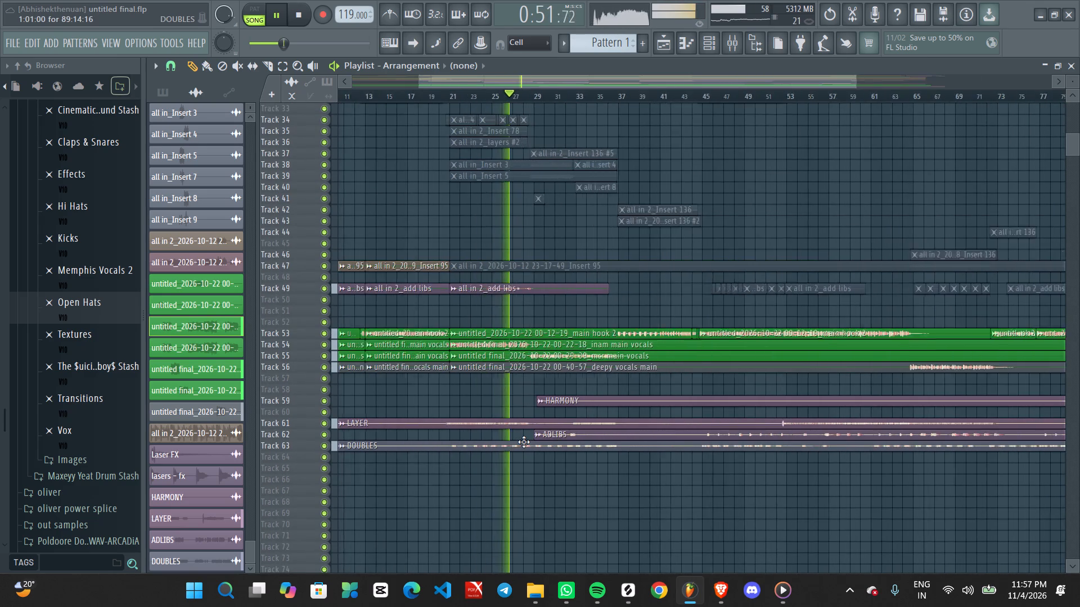
scroll(524, 442, "up", 3, "ctrl")
middle_click_drag(531, 423, 537, 392)
scroll(551, 397, "up", 6, "ctrl")
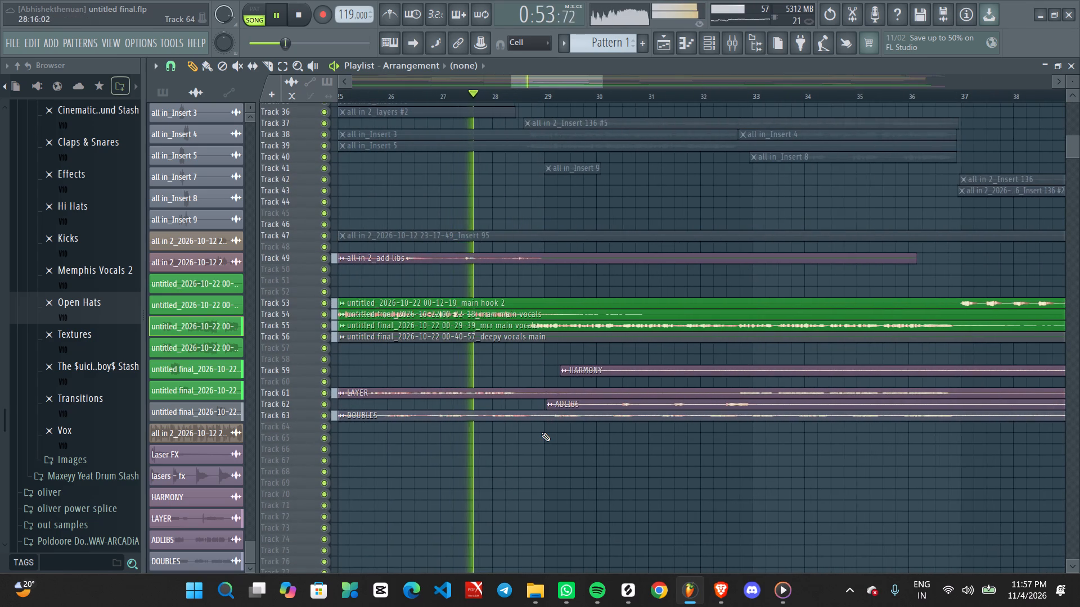
scroll(541, 432, "up", 4, "ctrl")
scroll(541, 432, "down", 15, "ctrl")
scroll(541, 432, "up", 1, "ctrl")
scroll(541, 432, "down", 4, "ctrl")
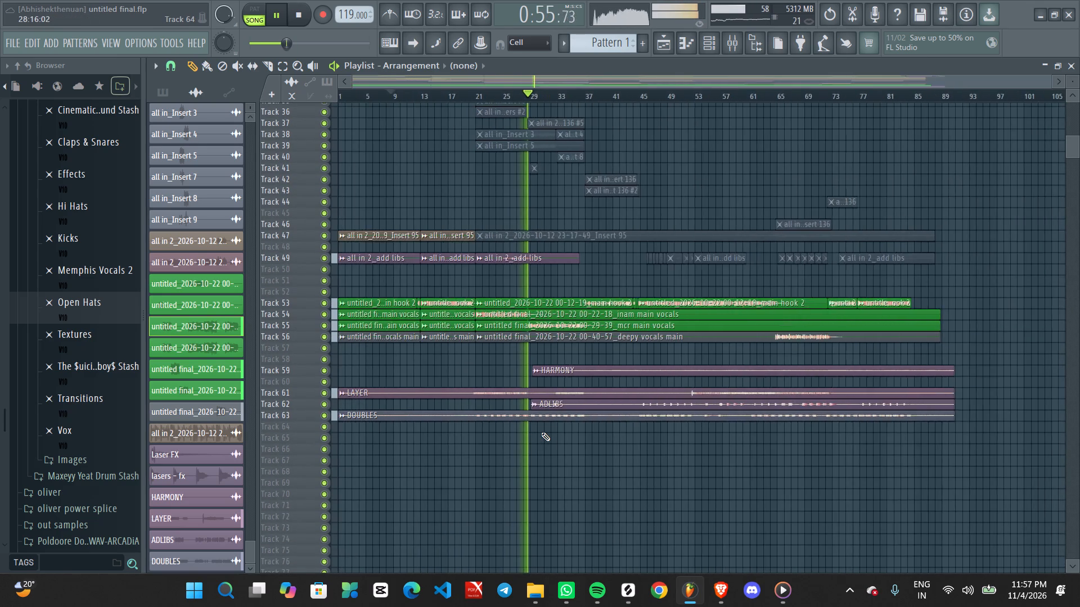
scroll(541, 432, "up", 16, "ctrl")
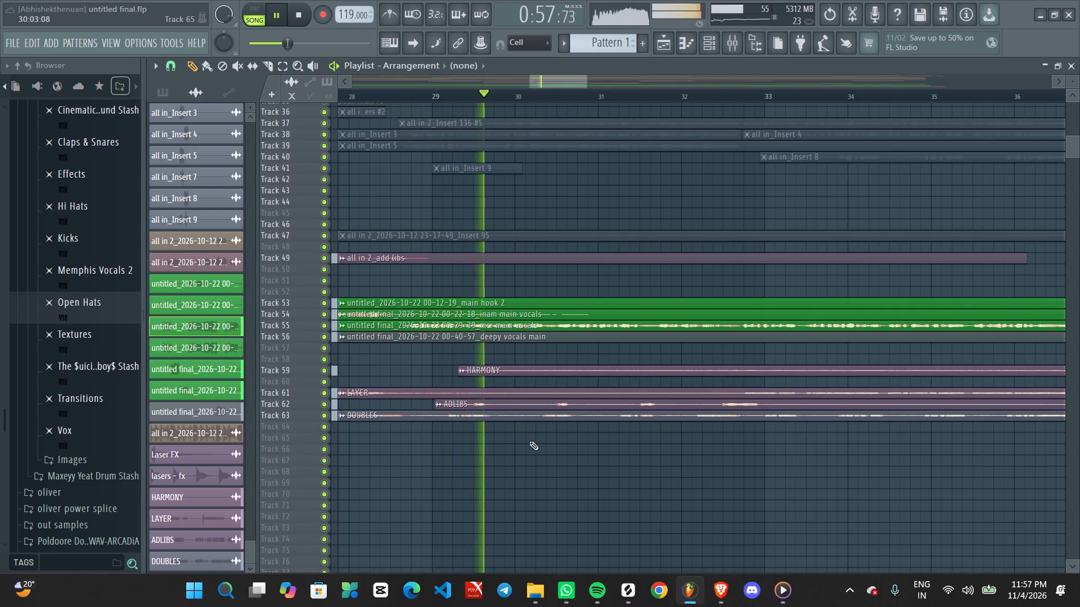
scroll(529, 441, "down", 17, "ctrl")
scroll(529, 441, "up", 8, "ctrl")
scroll(603, 428, "up", 4, "ctrl")
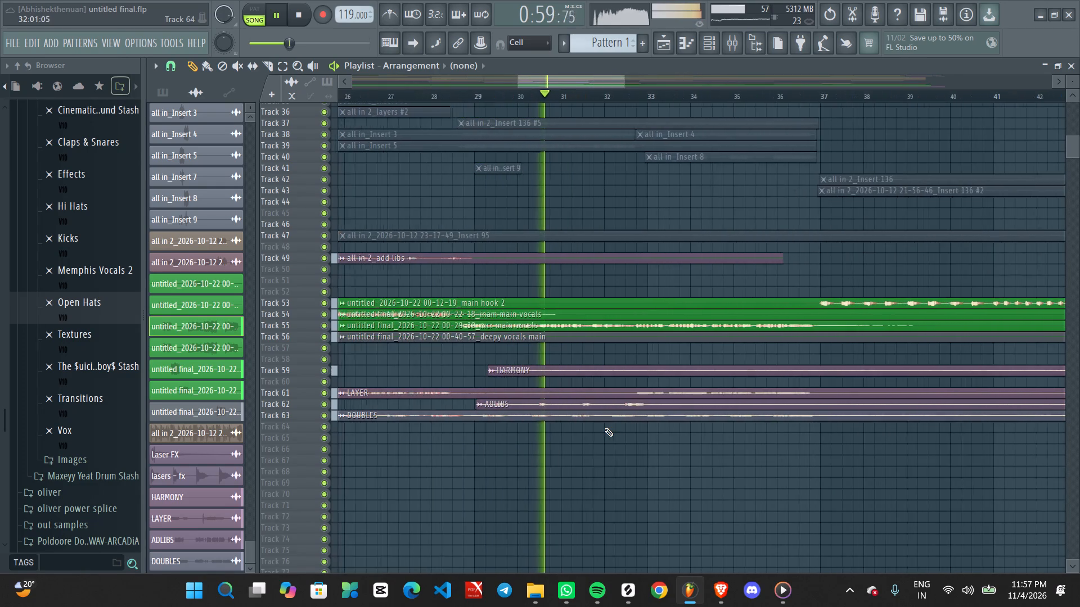
middle_click_drag(619, 425, 530, 409)
scroll(520, 410, "down", 13, "ctrl")
scroll(518, 415, "up", 1, "ctrl")
scroll(518, 415, "down", 2, "ctrl")
scroll(530, 420, "up", 3, "ctrl")
middle_click_drag(590, 422, 534, 427)
scroll(527, 425, "down", 9, "ctrl")
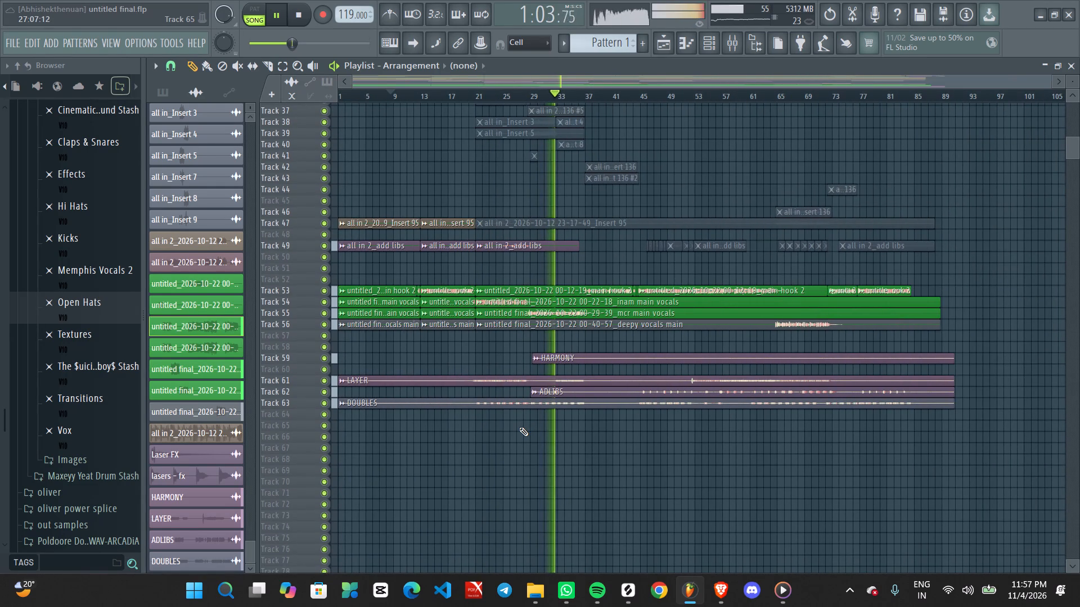
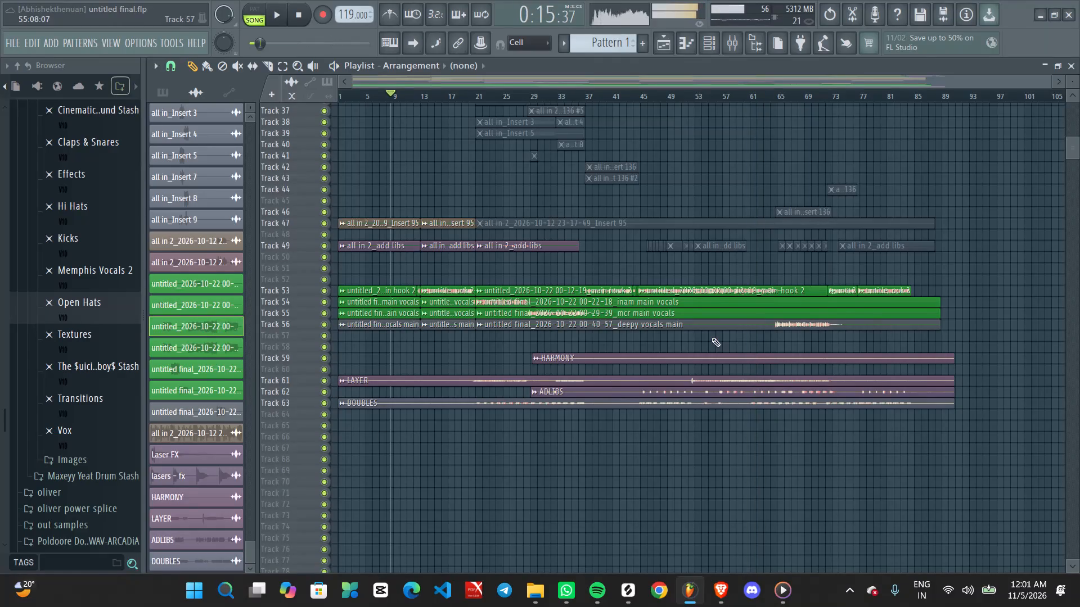
Play from about bar 62 and examine the upper instrumental and drum tracks through bar 64.
scroll(781, 288, "up", 6)
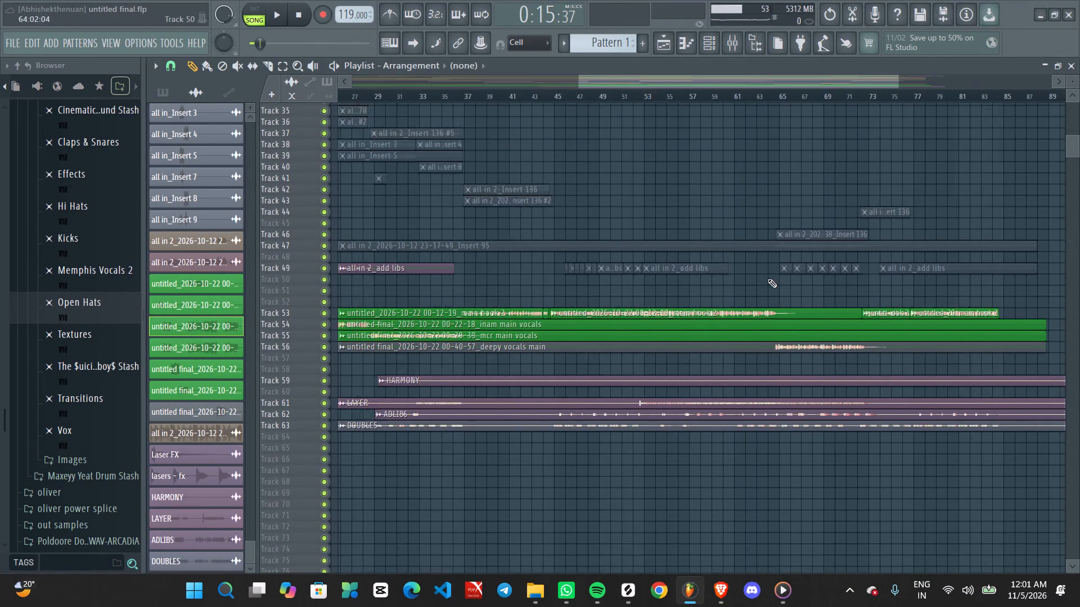
scroll(768, 279, "up", 2)
middle_click_drag(715, 198, 681, 380)
key("space")
scroll(708, 156, "up", 16)
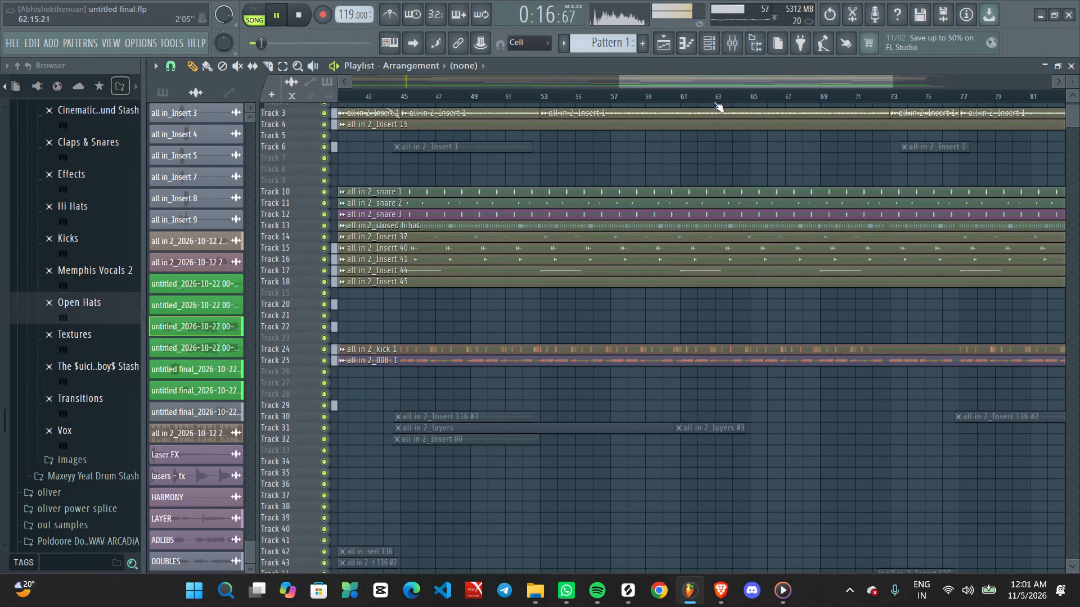
left_click(709, 92)
scroll(749, 213, "up", 3, "ctrl")
middle_click_drag(770, 284, 640, 359)
scroll(604, 320, "down", 2, "ctrl")
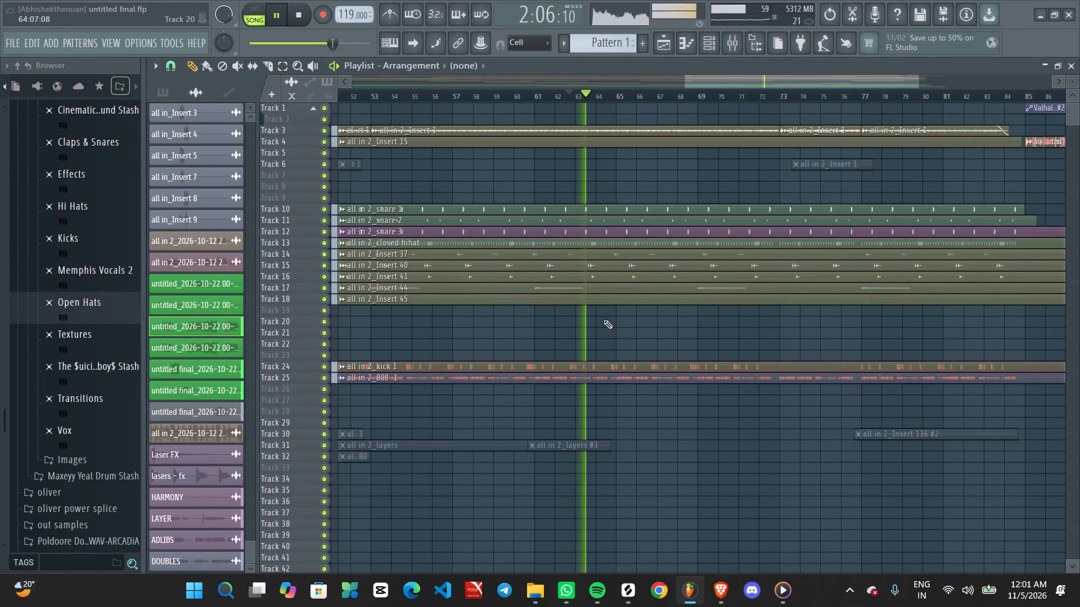
scroll(618, 320, "up", 6, "ctrl")
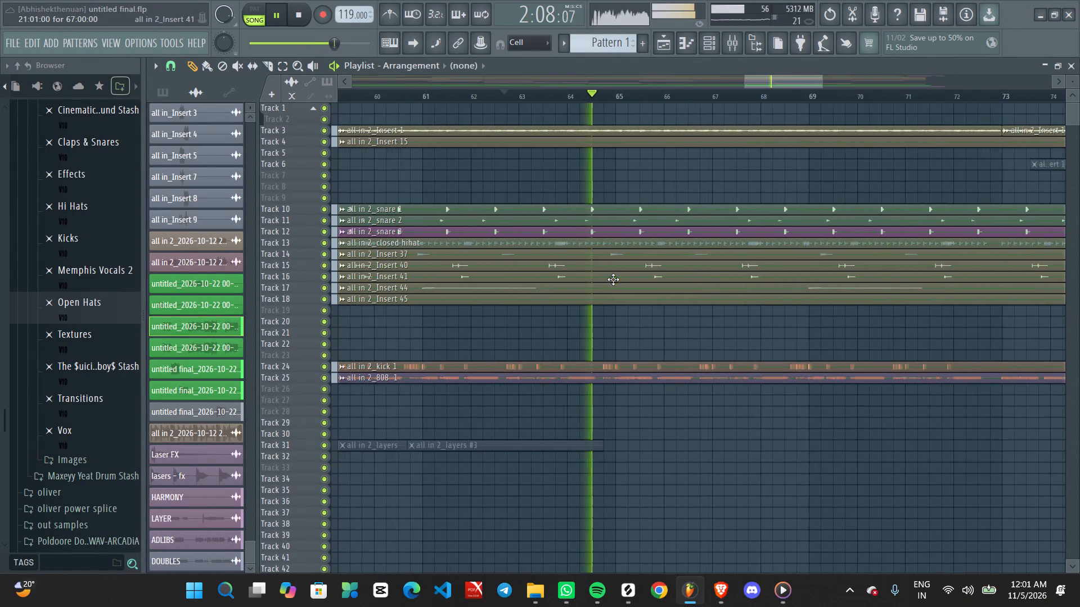
scroll(613, 279, "up", 5, "ctrl")
key("space")
Play from just before bar 62 and examine the beat on Tracks 3 to 25 around that point.
scroll(526, 193, "down", 4, "ctrl")
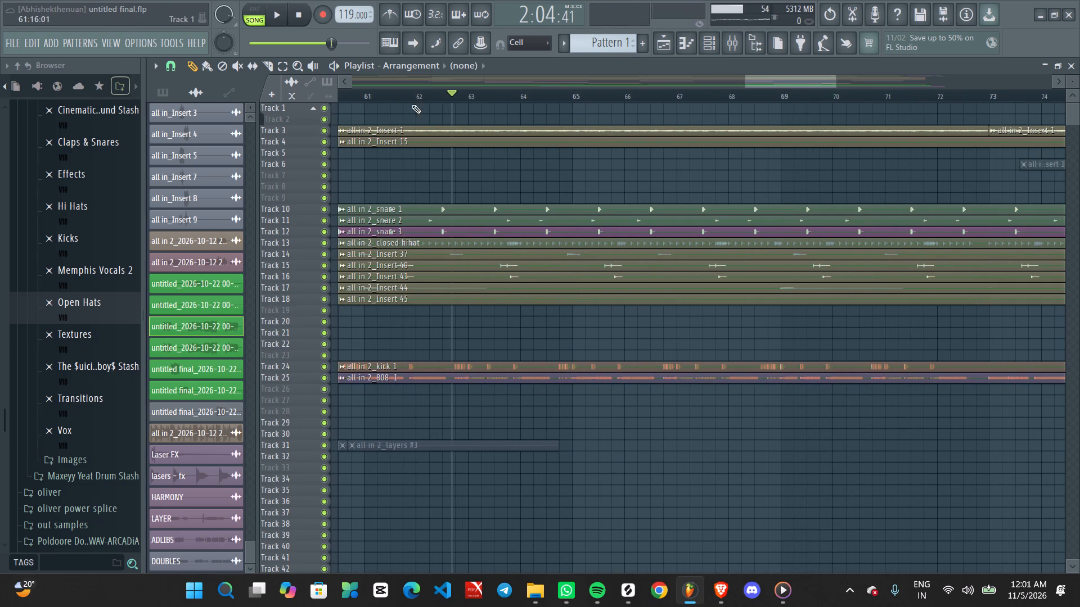
left_click(406, 96)
key("space")
scroll(402, 166, "up", 2, "ctrl")
middle_click_drag(431, 202, 852, 230)
scroll(751, 192, "down", 2, "ctrl")
key("space")
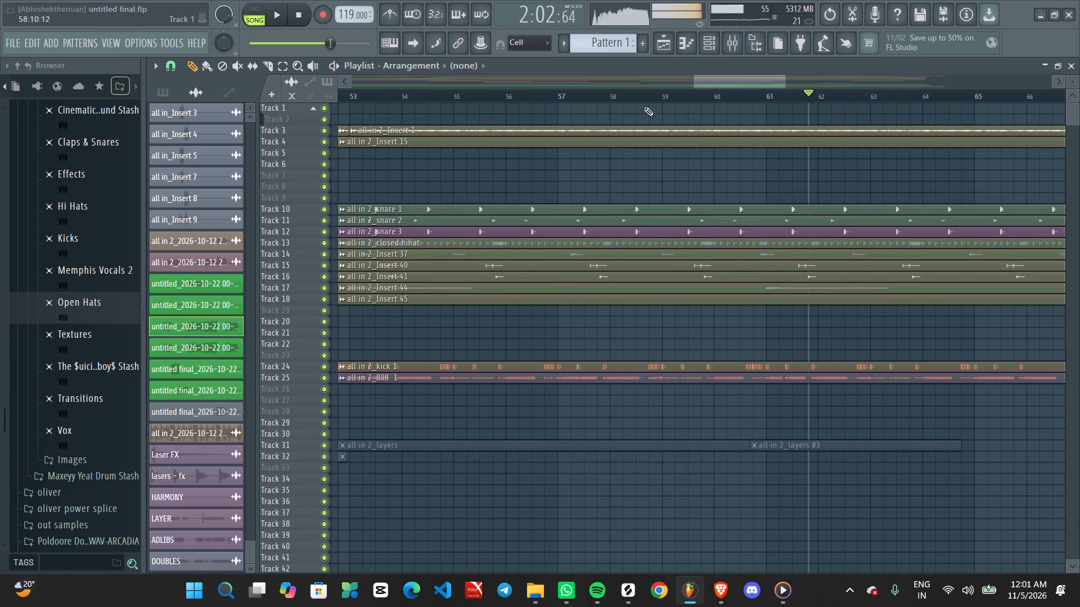
Play from the middle of bar 58 and examine how Tracks 3 to 25 lead into bar 61.
left_click(654, 103)
right_click(673, 107)
left_click(644, 93)
key("space")
scroll(705, 187, "up", 3, "ctrl")
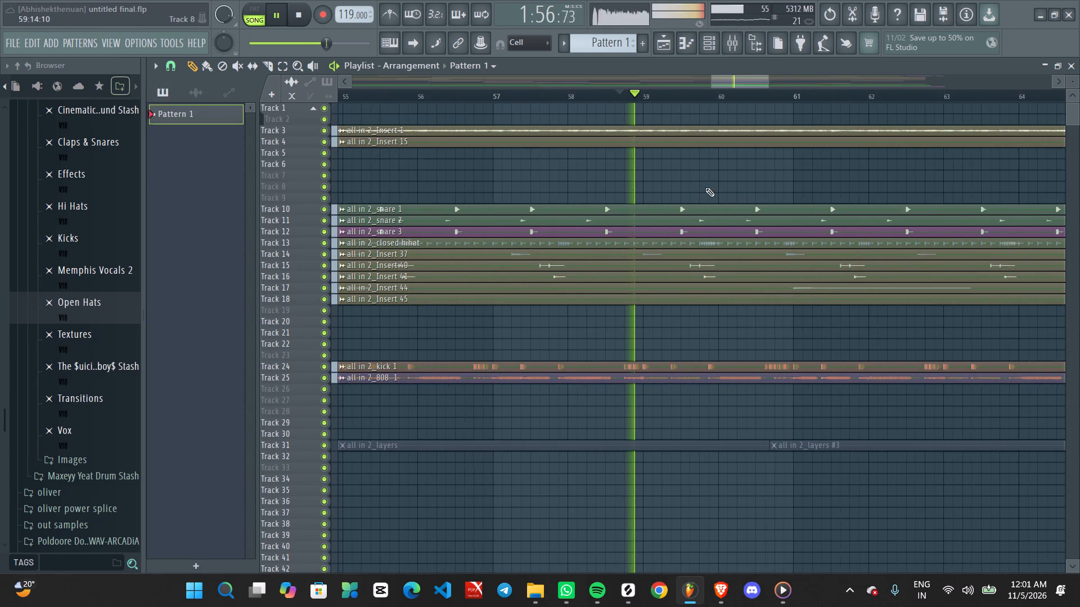
middle_click_drag(704, 194, 659, 194)
scroll(658, 194, "up", 1, "ctrl")
scroll(669, 189, "down", 8, "ctrl")
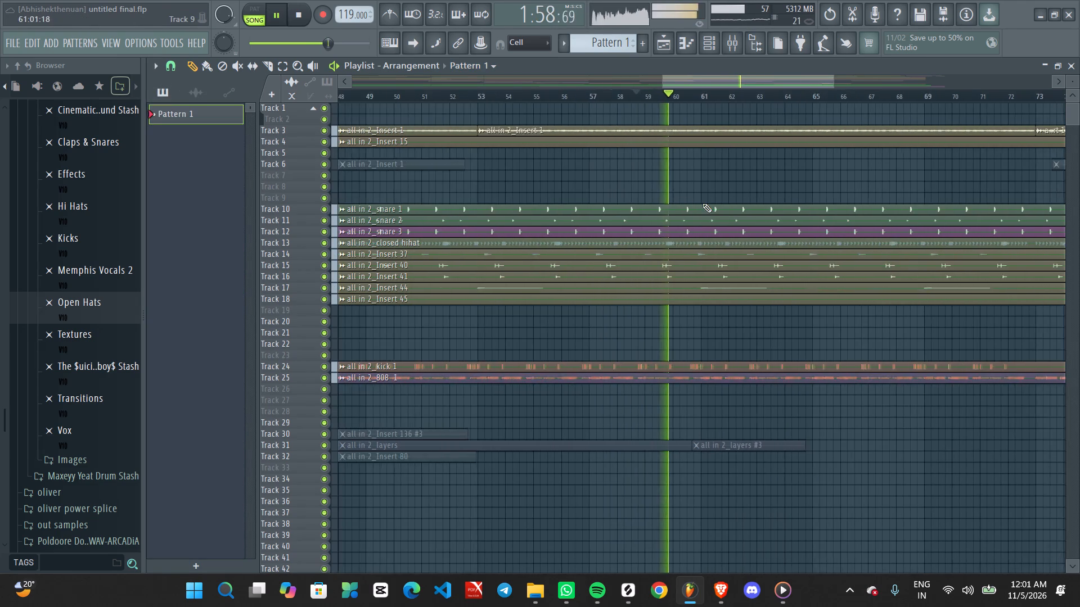
scroll(703, 203, "up", 4, "ctrl")
middle_click_drag(713, 196, 660, 194)
scroll(506, 134, "down", 5, "ctrl")
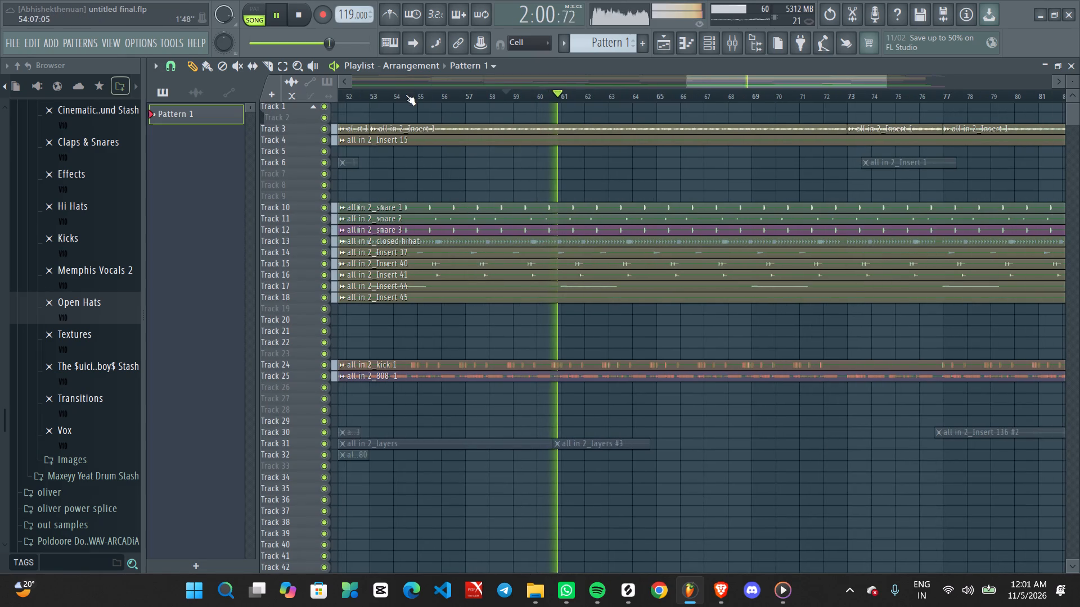
scroll(578, 164, "up", 9, "ctrl")
key("space")
Replay from the middle of bar 58 and set the playback position to about three quarters through bar 60.
key("space")
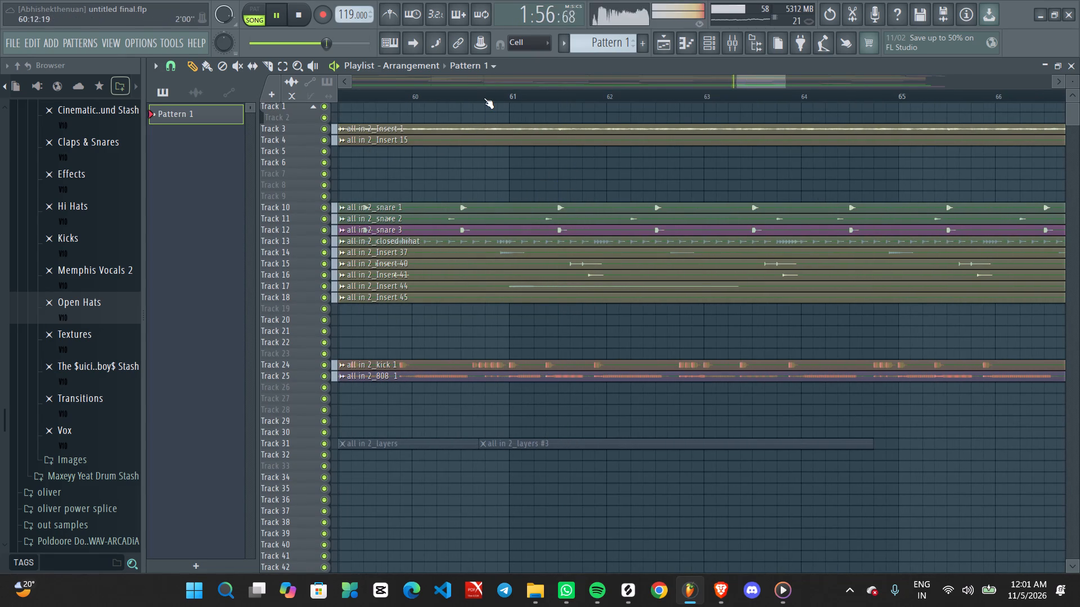
left_click(484, 98)
scroll(534, 189, "up", 3, "ctrl")
key("space")
scroll(485, 180, "up", 3, "ctrl")
middle_click_drag(498, 189, 579, 210)
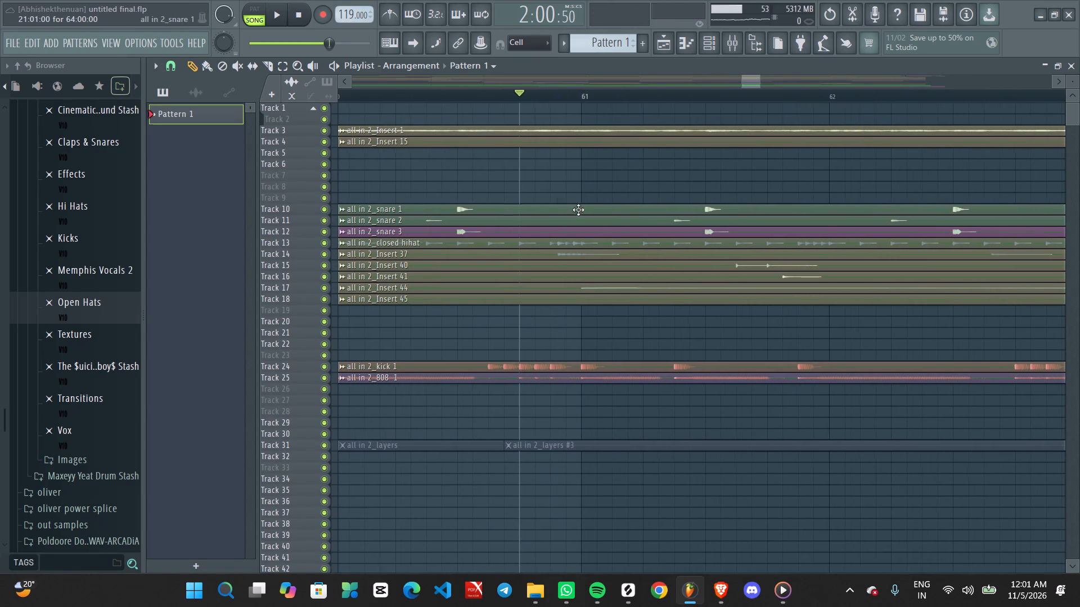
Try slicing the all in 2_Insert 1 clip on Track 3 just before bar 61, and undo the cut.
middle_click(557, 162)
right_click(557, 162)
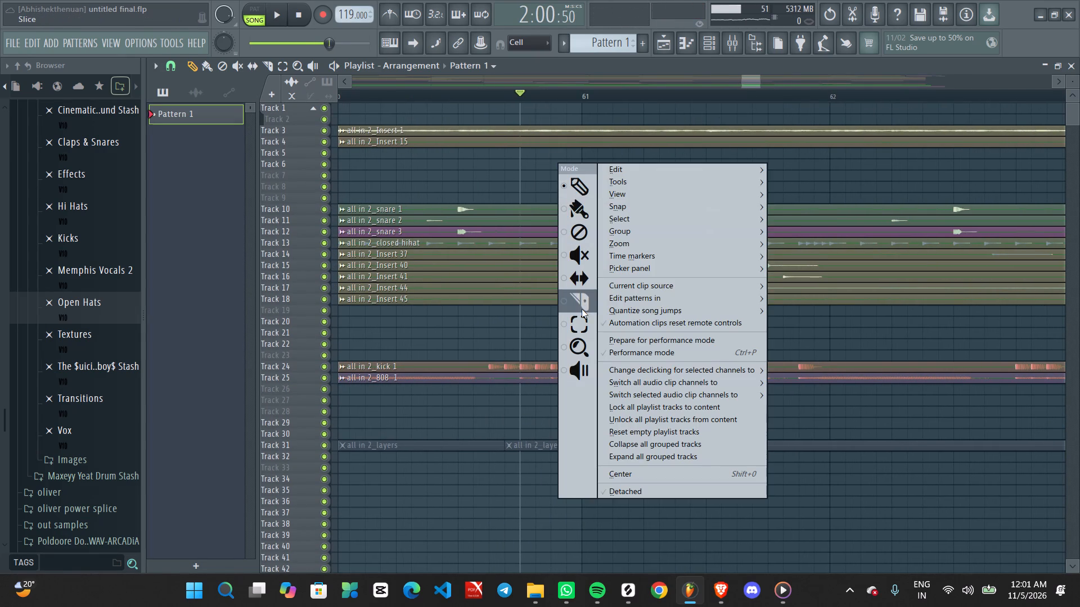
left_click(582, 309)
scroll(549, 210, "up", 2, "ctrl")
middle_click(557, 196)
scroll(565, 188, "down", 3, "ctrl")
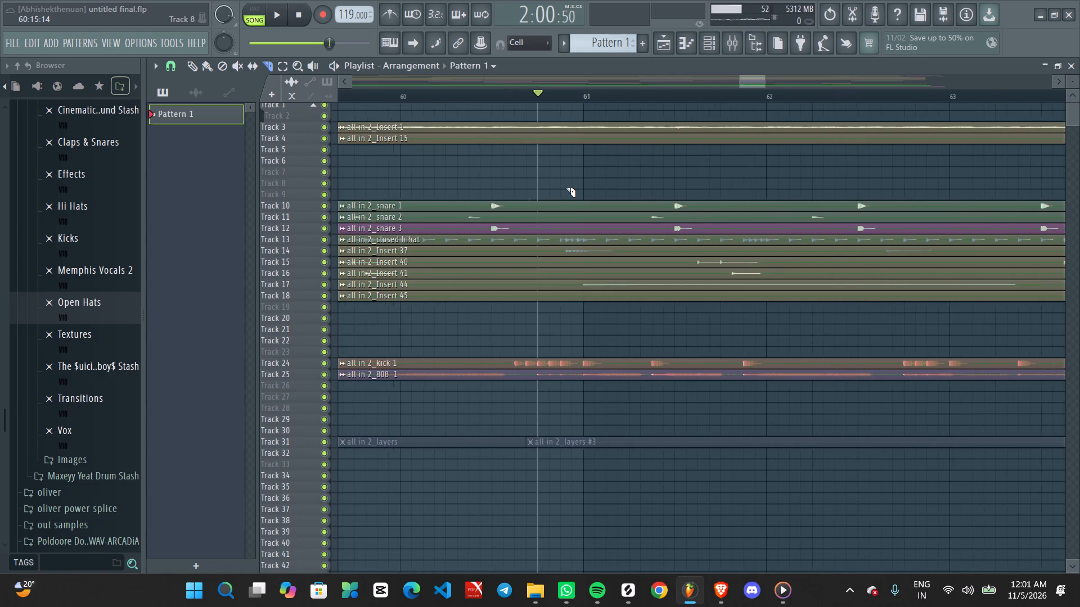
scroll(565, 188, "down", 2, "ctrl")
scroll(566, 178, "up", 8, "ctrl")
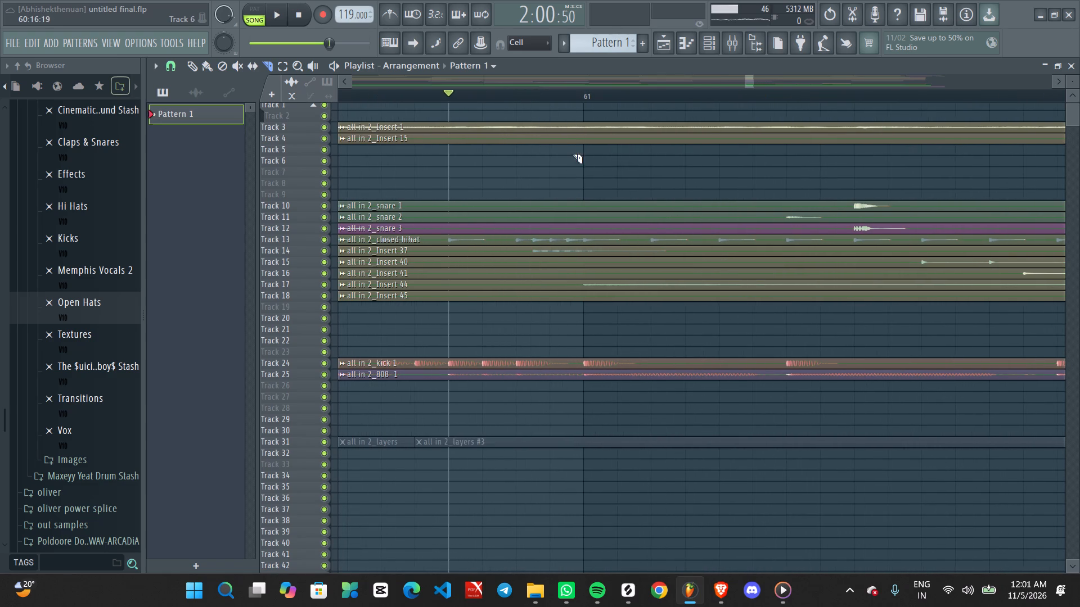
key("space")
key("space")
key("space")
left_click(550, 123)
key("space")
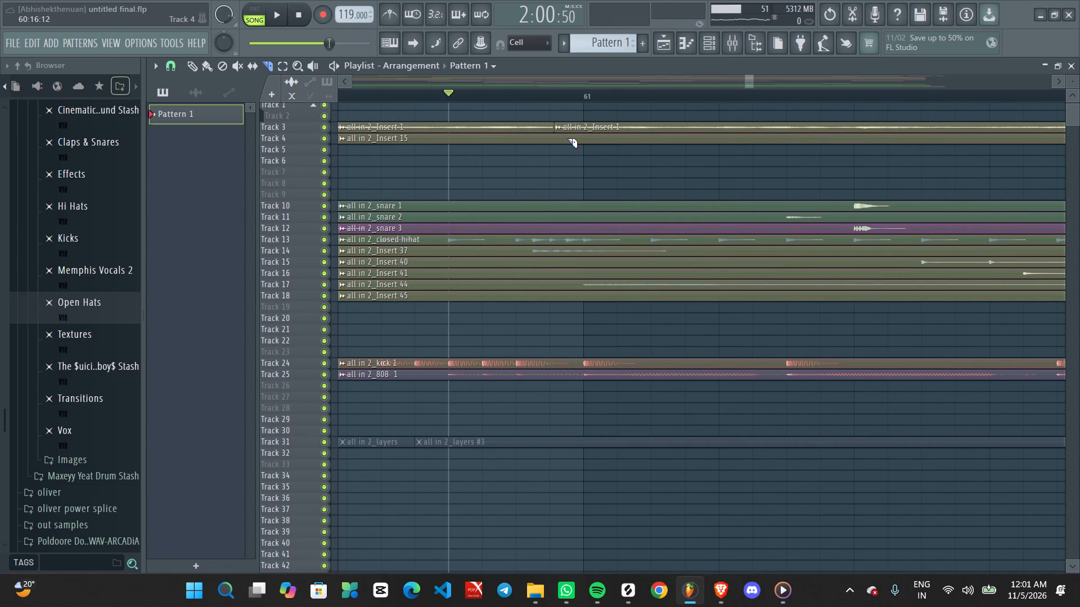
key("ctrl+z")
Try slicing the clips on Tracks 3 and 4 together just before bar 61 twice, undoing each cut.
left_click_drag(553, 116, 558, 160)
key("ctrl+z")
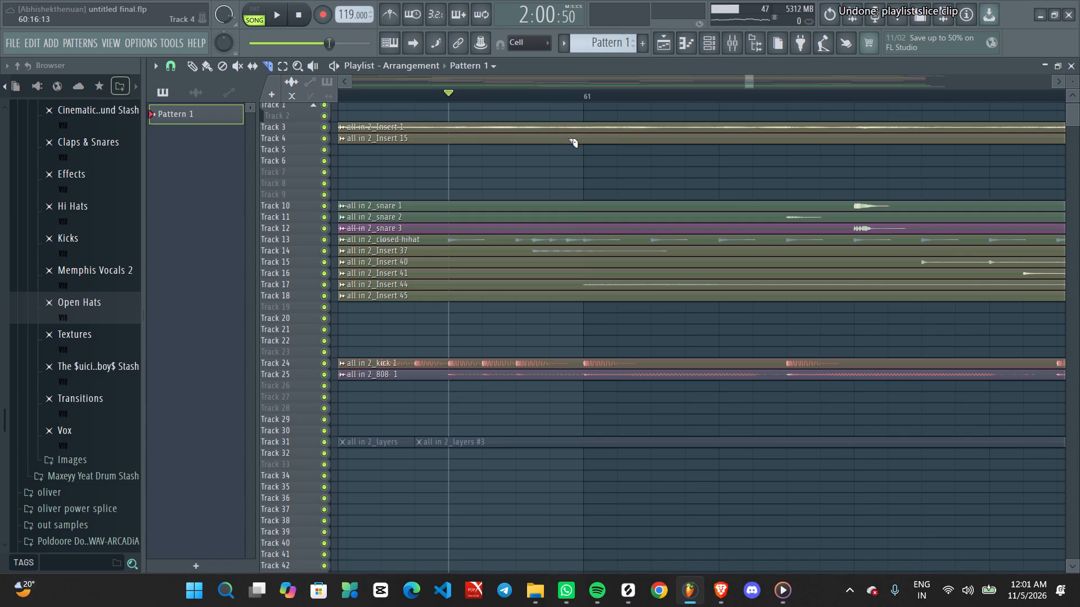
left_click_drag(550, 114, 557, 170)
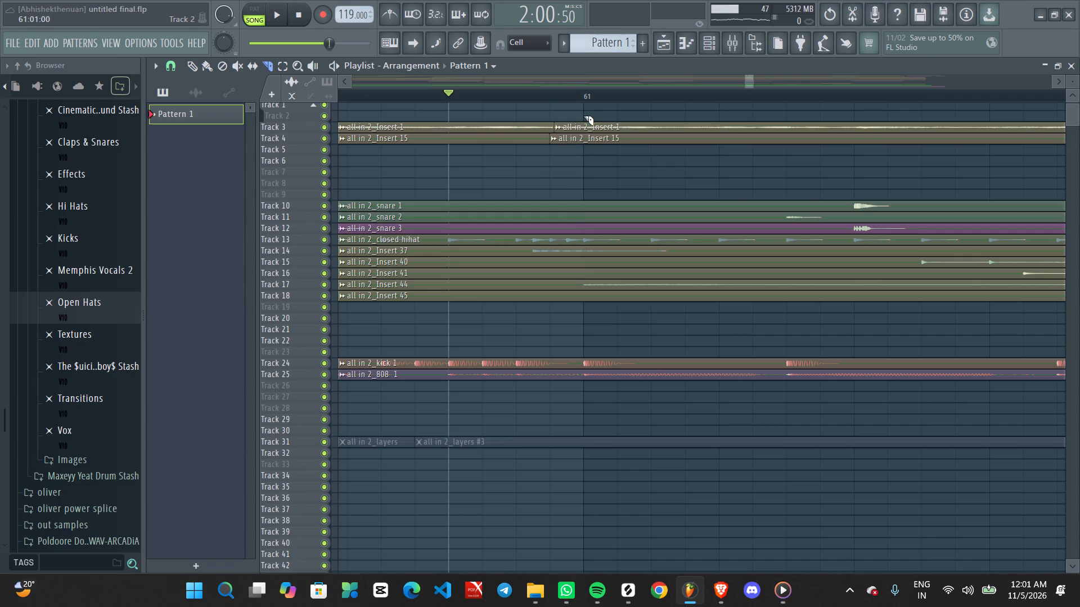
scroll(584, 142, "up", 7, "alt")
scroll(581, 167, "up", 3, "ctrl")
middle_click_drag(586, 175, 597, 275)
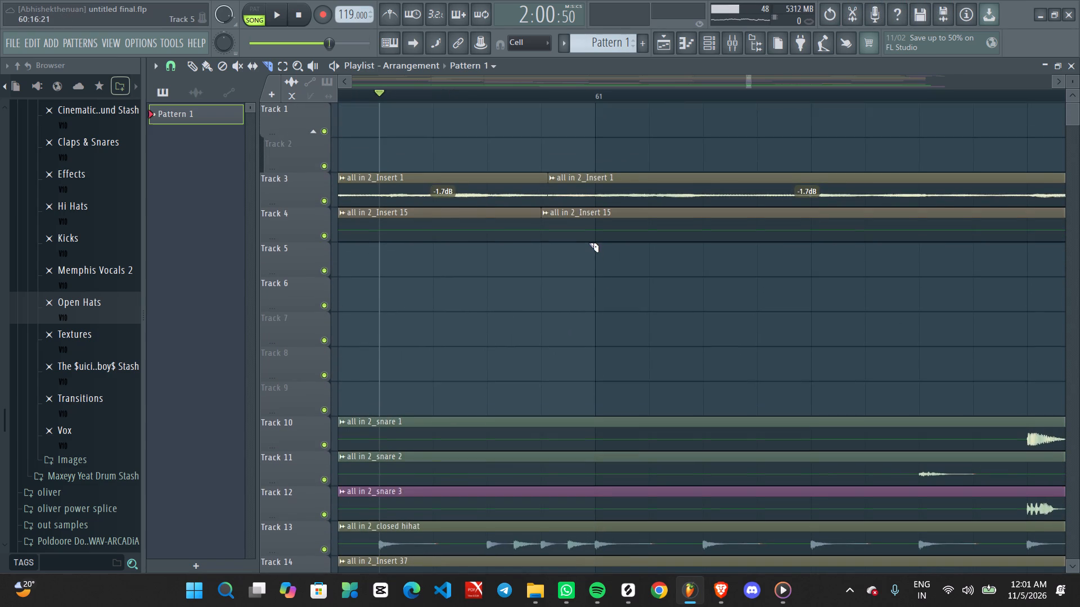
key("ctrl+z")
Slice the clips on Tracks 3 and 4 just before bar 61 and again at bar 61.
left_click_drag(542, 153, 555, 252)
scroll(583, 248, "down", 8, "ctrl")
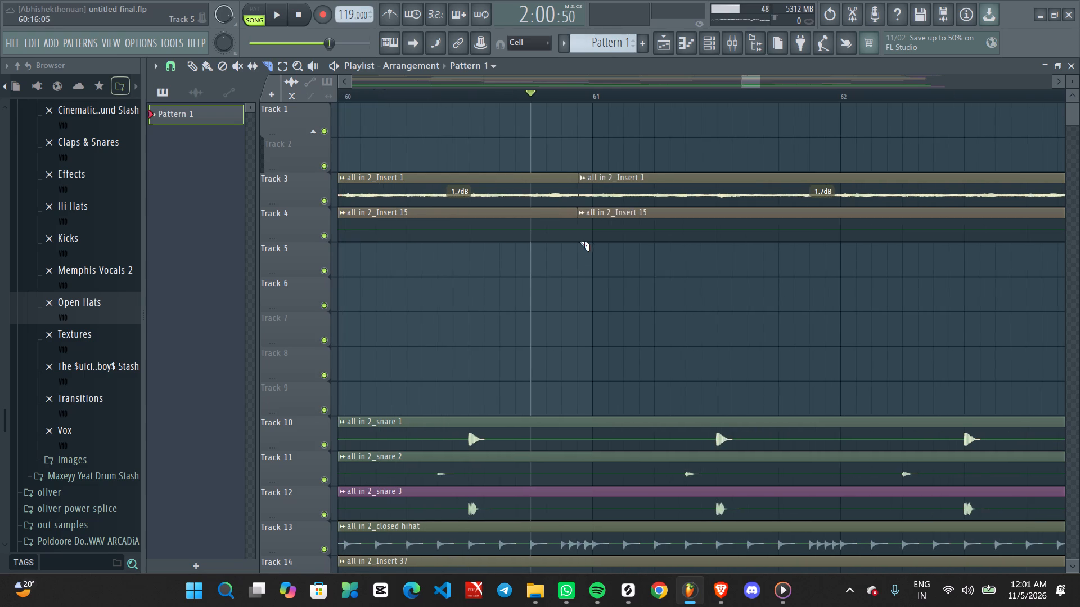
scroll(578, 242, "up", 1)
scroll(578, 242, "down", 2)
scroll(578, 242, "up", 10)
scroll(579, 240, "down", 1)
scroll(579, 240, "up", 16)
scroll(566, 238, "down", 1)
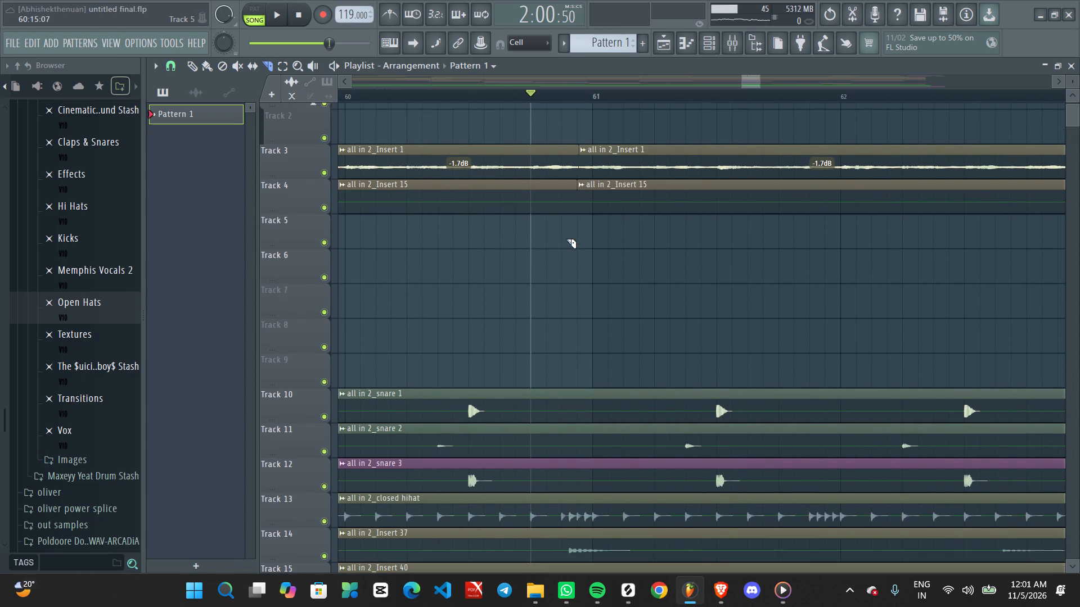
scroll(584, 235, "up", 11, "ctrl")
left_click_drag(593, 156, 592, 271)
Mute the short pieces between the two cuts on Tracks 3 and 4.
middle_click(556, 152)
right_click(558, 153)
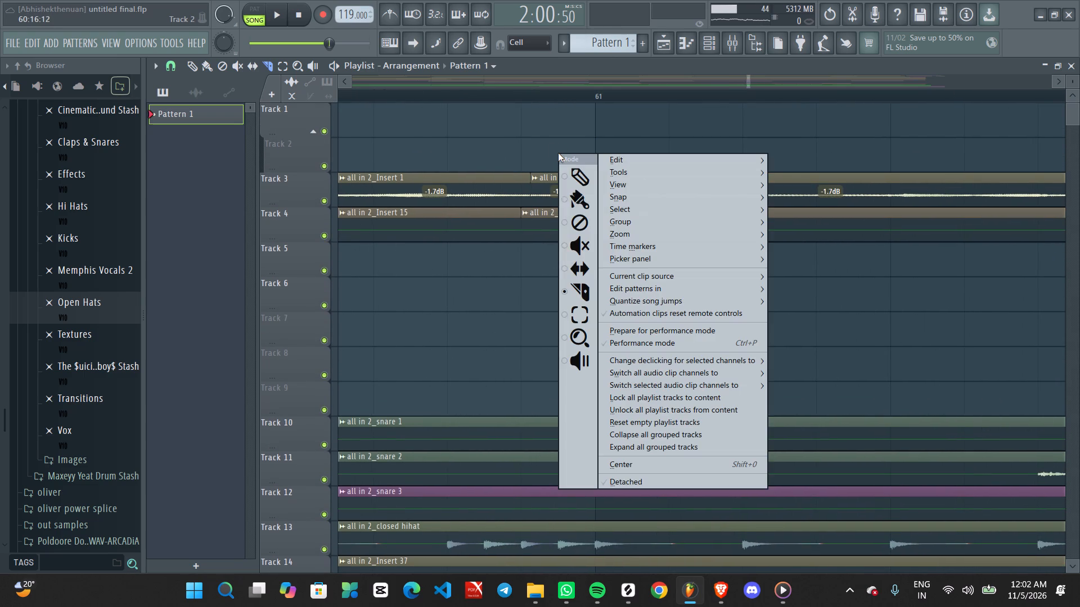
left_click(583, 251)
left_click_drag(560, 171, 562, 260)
Play from before bar 61 and examine how the short muted gap on Tracks 3 and 4 sounds.
key("space")
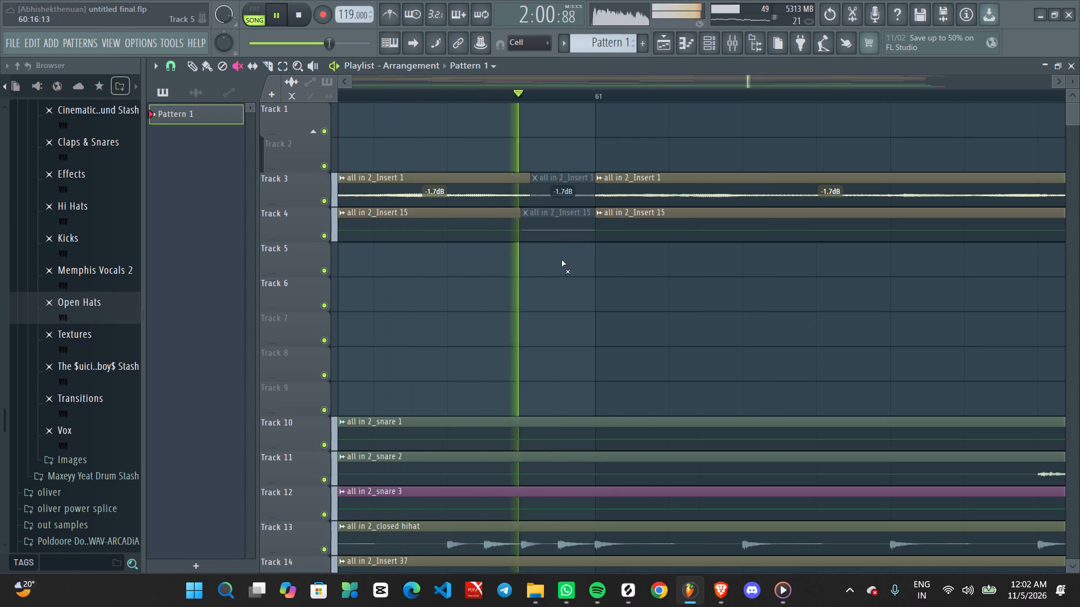
scroll(575, 253, "down", 16, "ctrl")
key("space")
key("space")
left_click(434, 88)
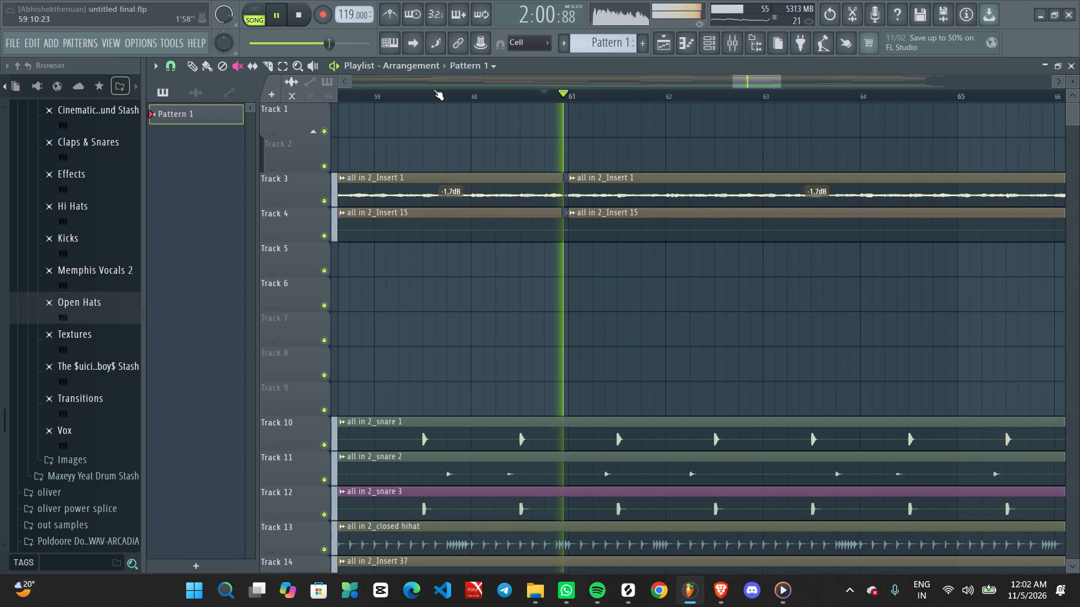
left_click(434, 91)
scroll(494, 234, "up", 3, "ctrl")
scroll(639, 279, "up", 4, "ctrl")
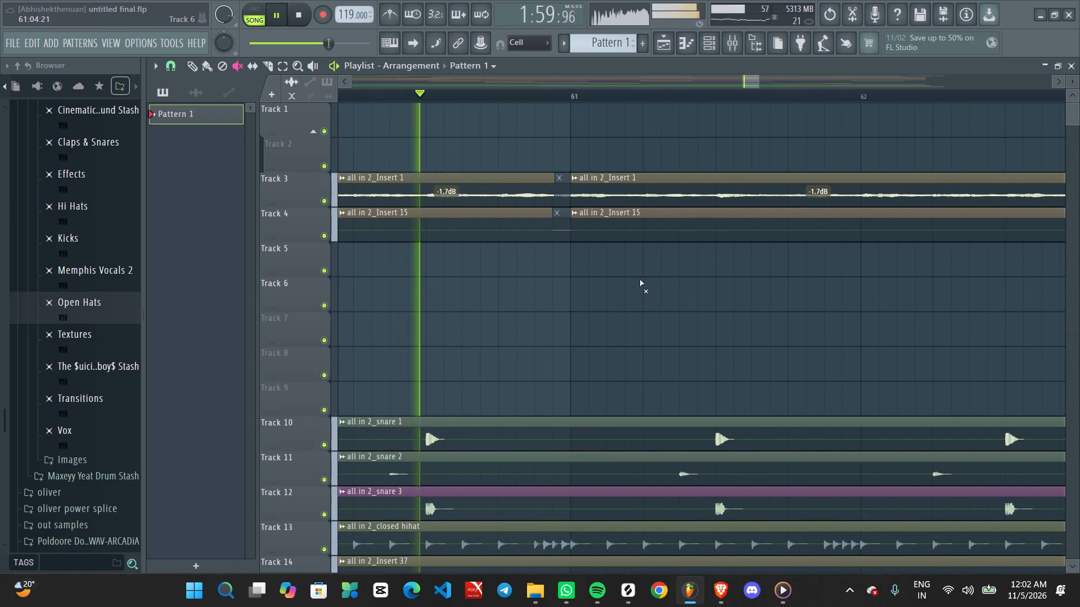
scroll(557, 241, "up", 4)
key("space")
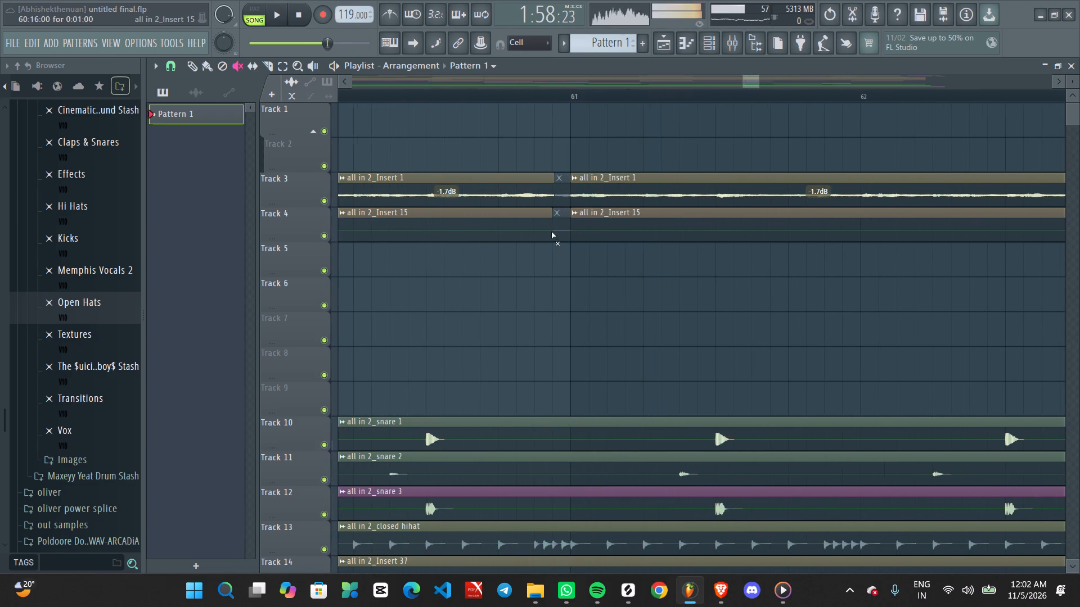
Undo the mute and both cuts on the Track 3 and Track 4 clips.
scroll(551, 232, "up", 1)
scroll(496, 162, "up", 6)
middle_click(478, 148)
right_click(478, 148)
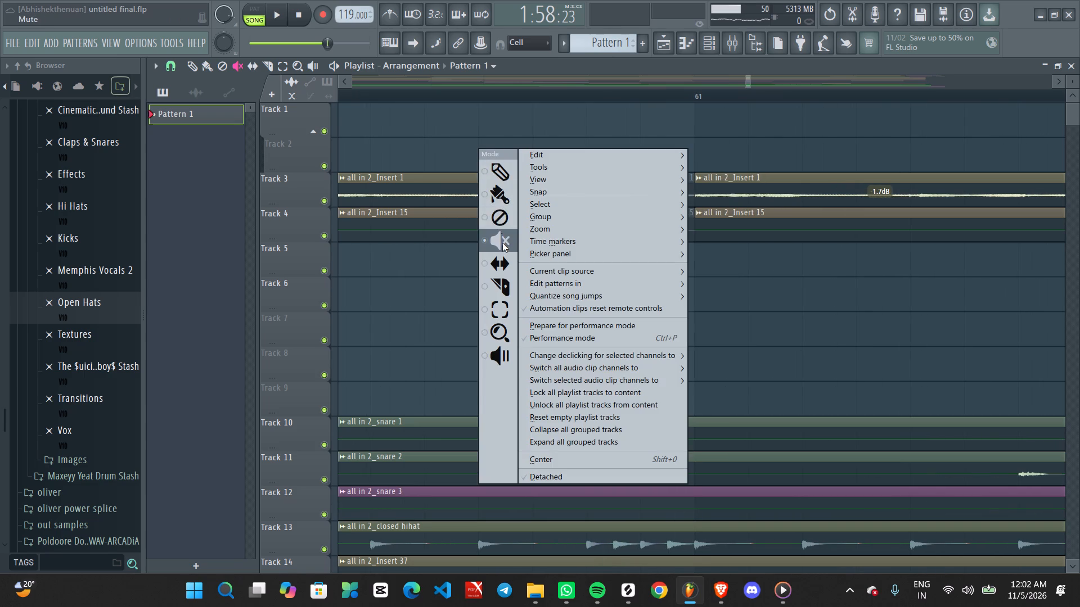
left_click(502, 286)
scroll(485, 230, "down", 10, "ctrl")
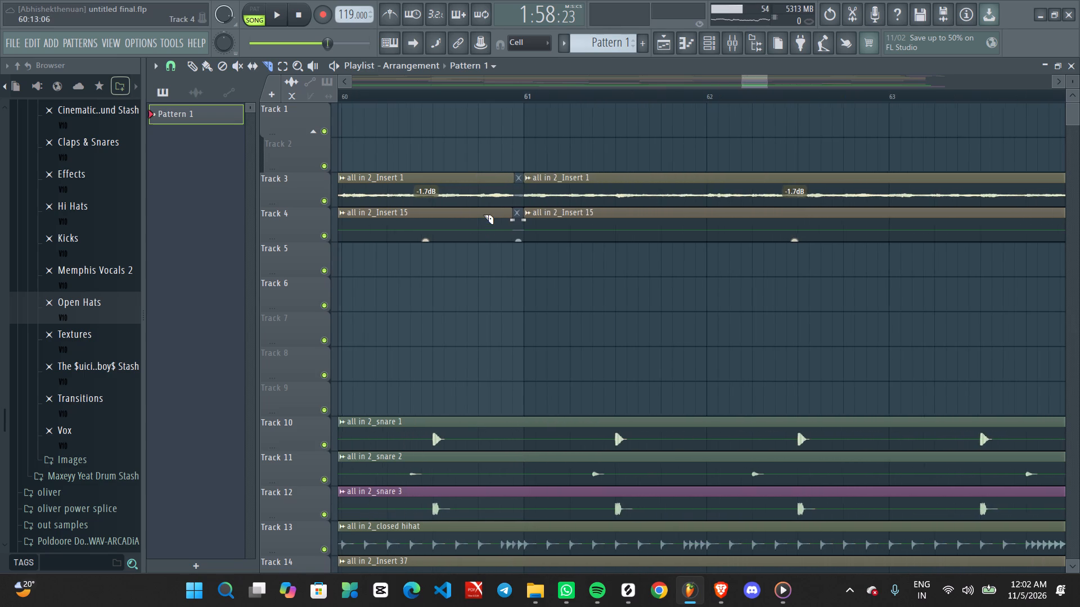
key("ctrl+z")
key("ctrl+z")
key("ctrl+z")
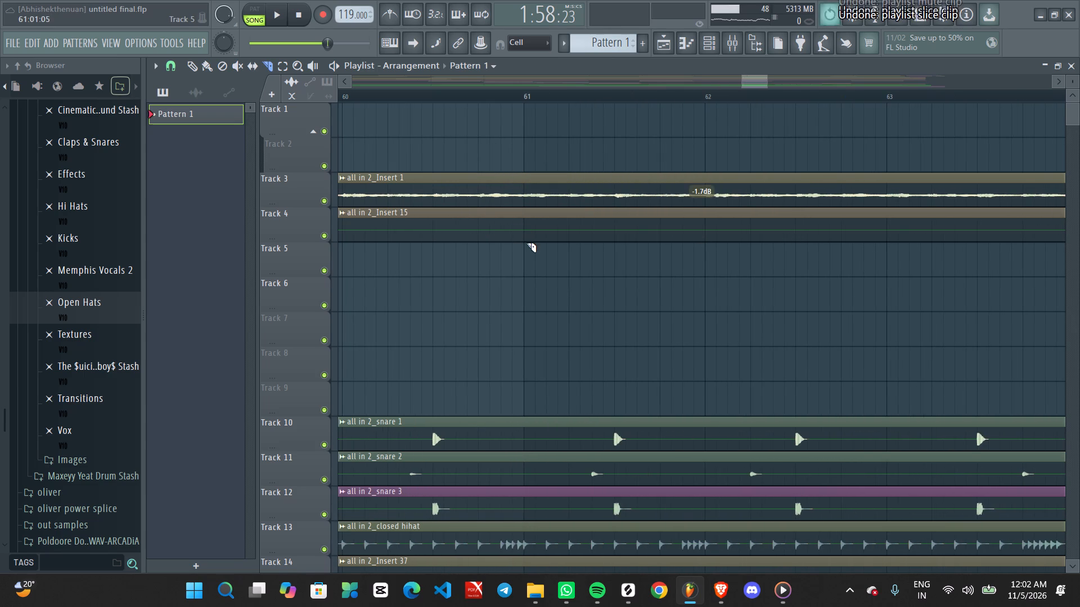
Play toward bar 61 and examine bar 60 for an earlier cut point on Tracks 3 and 4.
scroll(473, 203, "up", 4, "ctrl")
scroll(420, 191, "down", 3, "ctrl")
key("space")
scroll(457, 203, "down", 5, "ctrl")
middle_click_drag(465, 259, 501, 314)
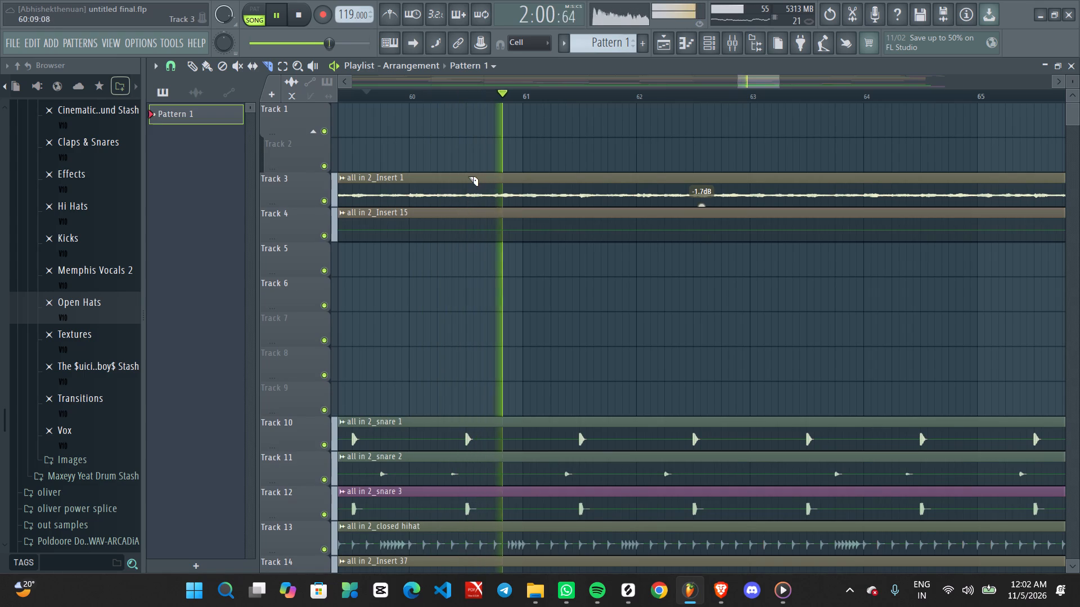
key("space")
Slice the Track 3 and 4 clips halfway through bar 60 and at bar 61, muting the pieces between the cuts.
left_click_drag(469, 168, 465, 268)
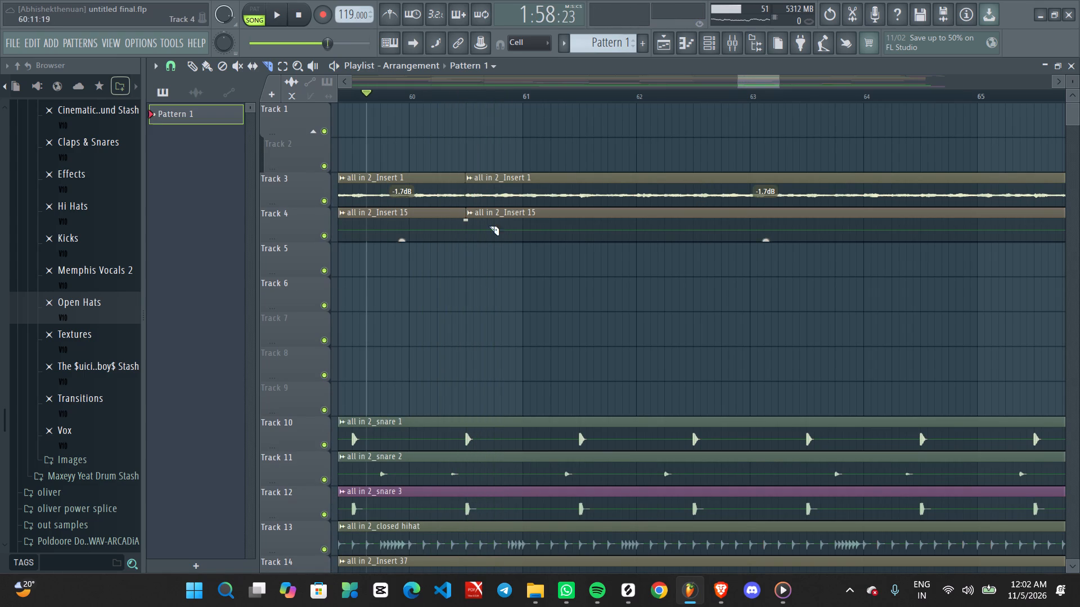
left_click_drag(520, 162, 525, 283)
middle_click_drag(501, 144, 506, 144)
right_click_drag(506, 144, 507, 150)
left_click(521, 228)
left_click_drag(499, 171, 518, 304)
Play across bar 61 and examine the half-bar muted gap on Tracks 3 and 4.
key("space")
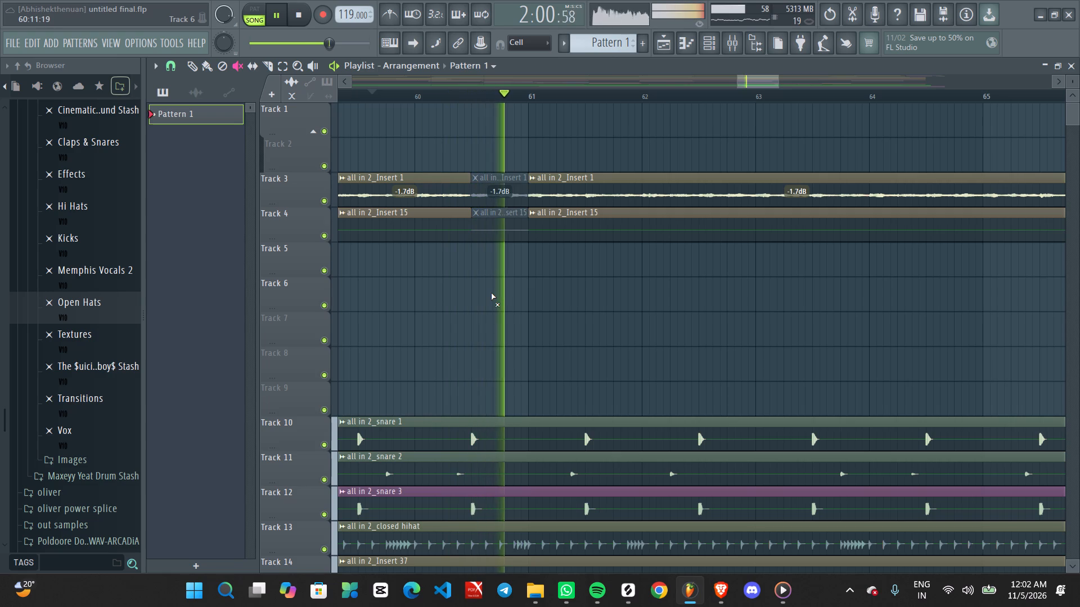
scroll(491, 293, "down", 6, "ctrl")
scroll(496, 286, "up", 7, "ctrl")
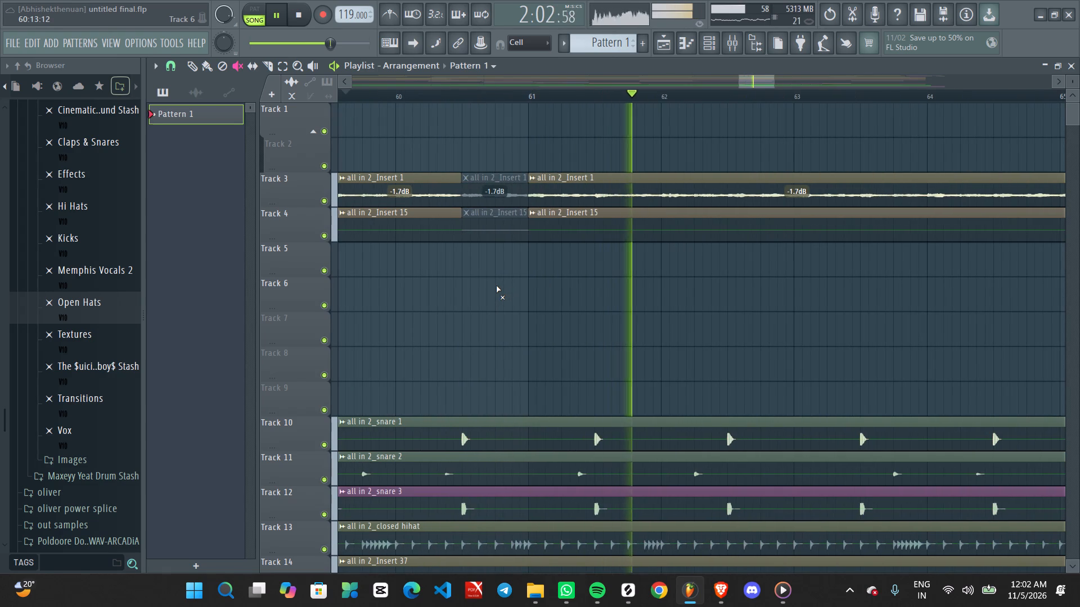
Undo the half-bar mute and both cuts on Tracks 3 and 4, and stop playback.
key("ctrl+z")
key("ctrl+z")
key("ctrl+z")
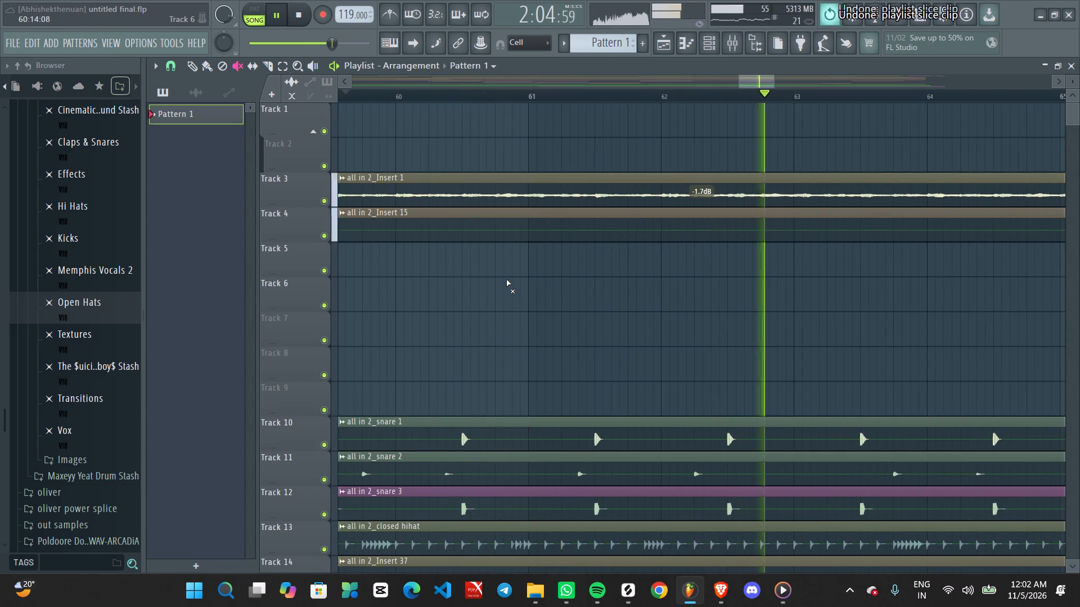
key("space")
Examine the drum, kick and 808 clips on Tracks 10 to 25 around bar 61.
scroll(510, 282, "up", 2, "ctrl")
middle_click_drag(532, 339, 537, 243)
scroll(538, 240, "down", 1, "ctrl")
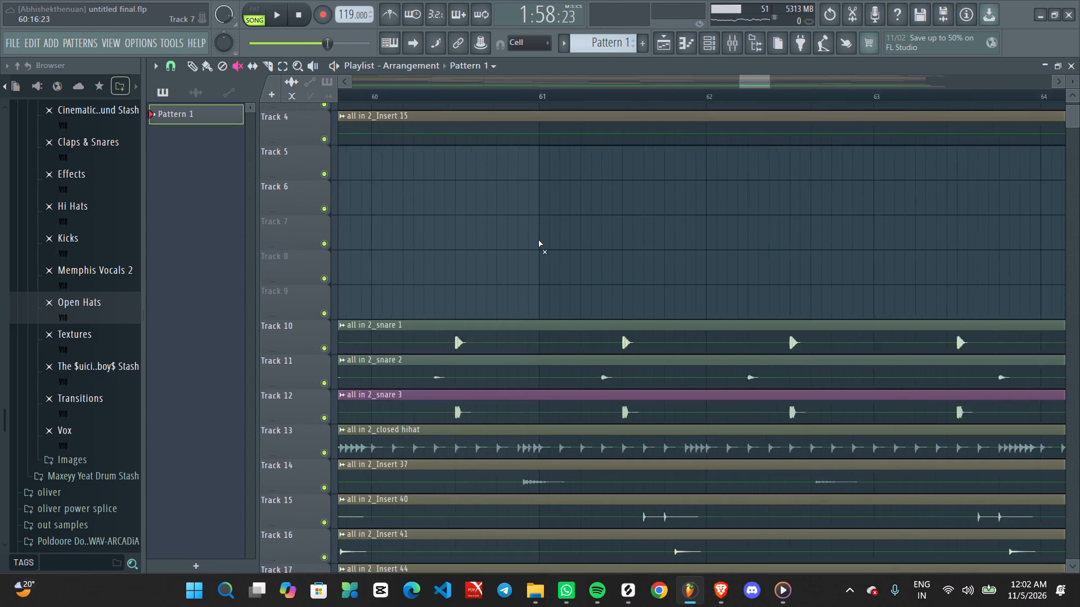
scroll(538, 240, "down", 2, "ctrl")
scroll(529, 292, "up", 3, "ctrl")
middle_click_drag(560, 314, 560, 196)
scroll(562, 228, "down", 6, "ctrl")
scroll(561, 284, "up", 3, "ctrl")
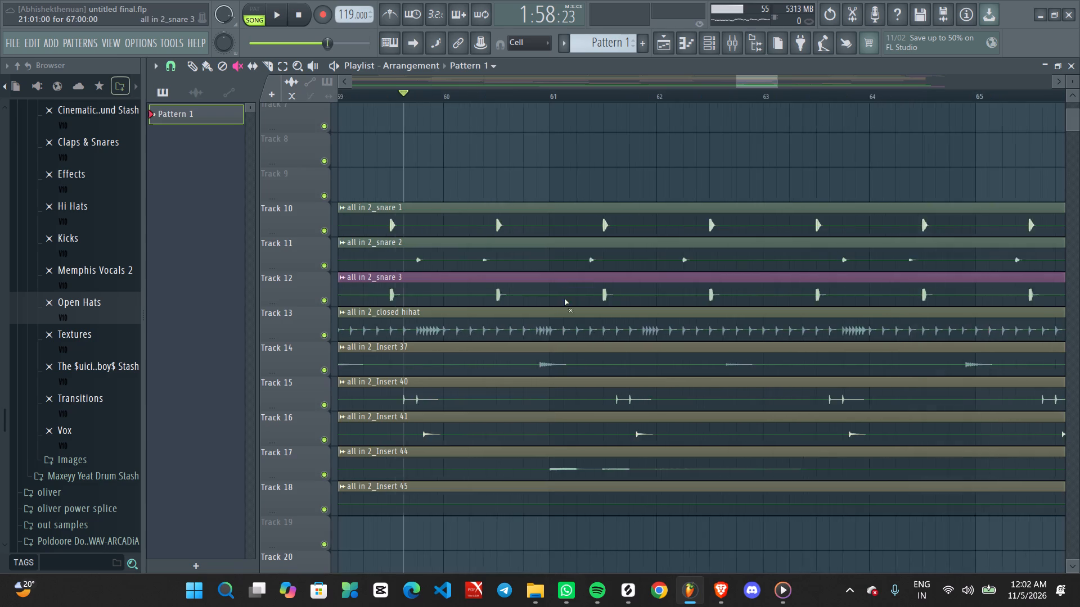
middle_click_drag(564, 321, 565, 300)
scroll(564, 300, "up", 4)
scroll(564, 300, "down", 15)
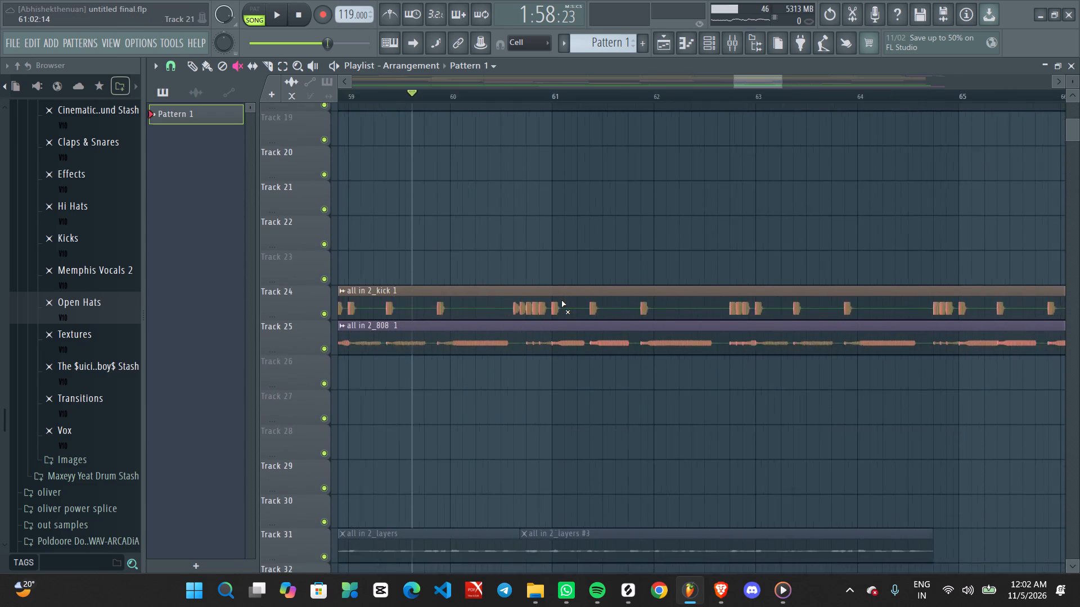
scroll(561, 300, "down", 6)
scroll(558, 303, "up", 4, "ctrl")
scroll(558, 303, "down", 8, "ctrl")
Play from just before bar 60, restarting once, and examine the kick and 808 clips on Tracks 24 and 25 around bar 61.
key("space")
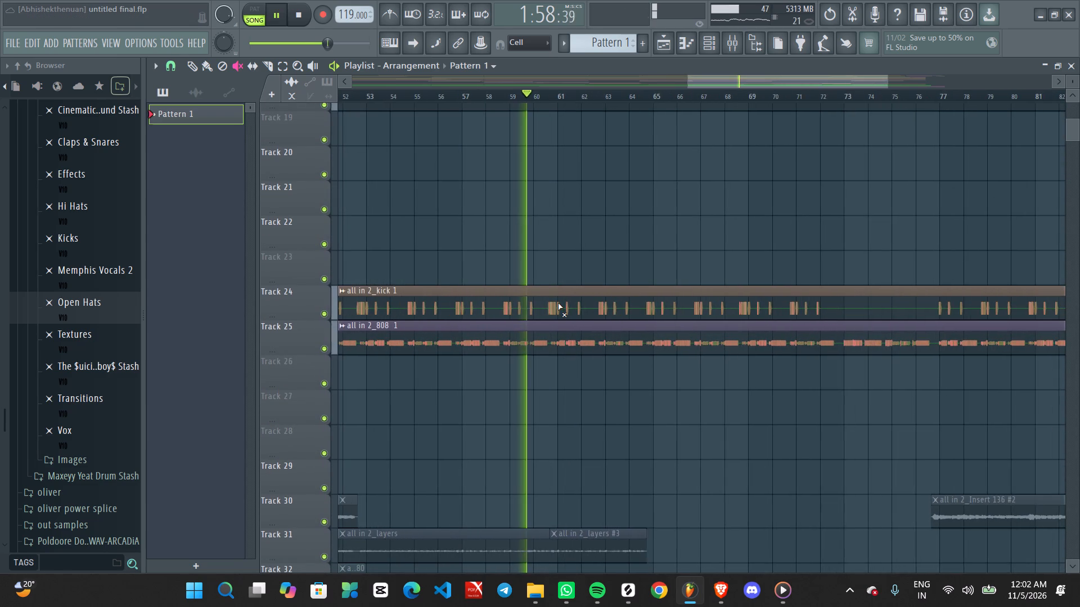
scroll(558, 303, "down", 5, "ctrl")
scroll(560, 343, "up", 10, "ctrl")
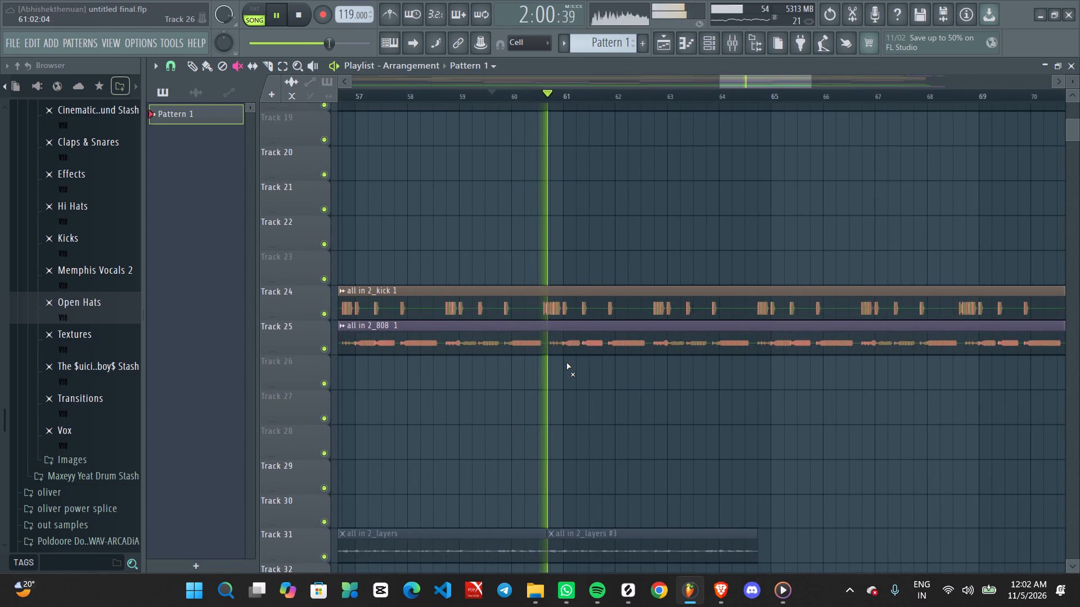
scroll(559, 346, "up", 5, "ctrl")
key("space")
key("space")
scroll(533, 245, "down", 5, "ctrl")
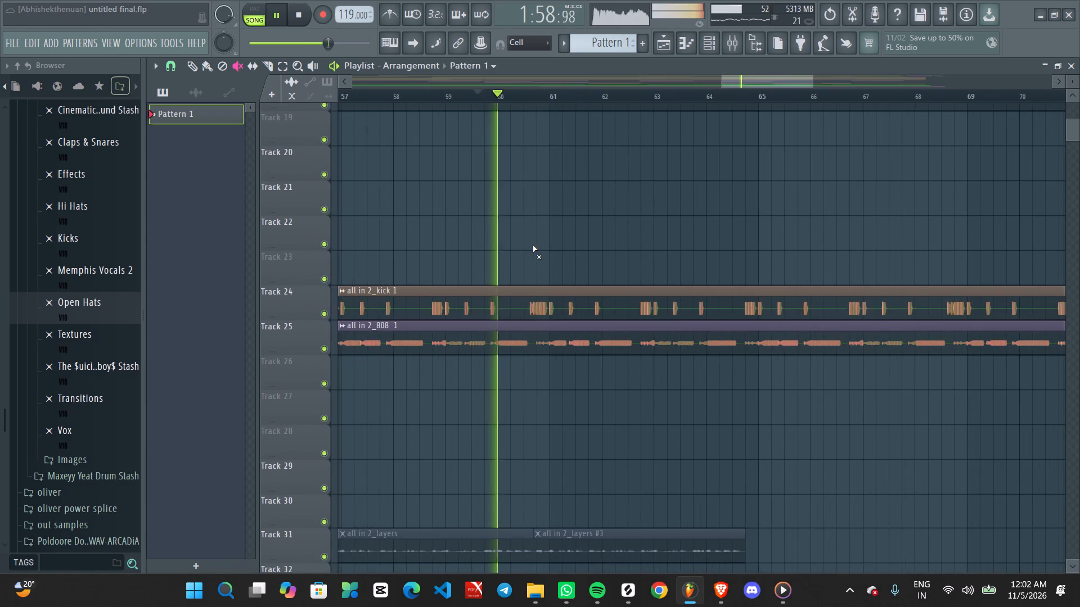
scroll(533, 245, "down", 13, "ctrl")
Switch the Playlist from Mute mode to Draw mode.
middle_click(713, 213)
right_click(714, 213)
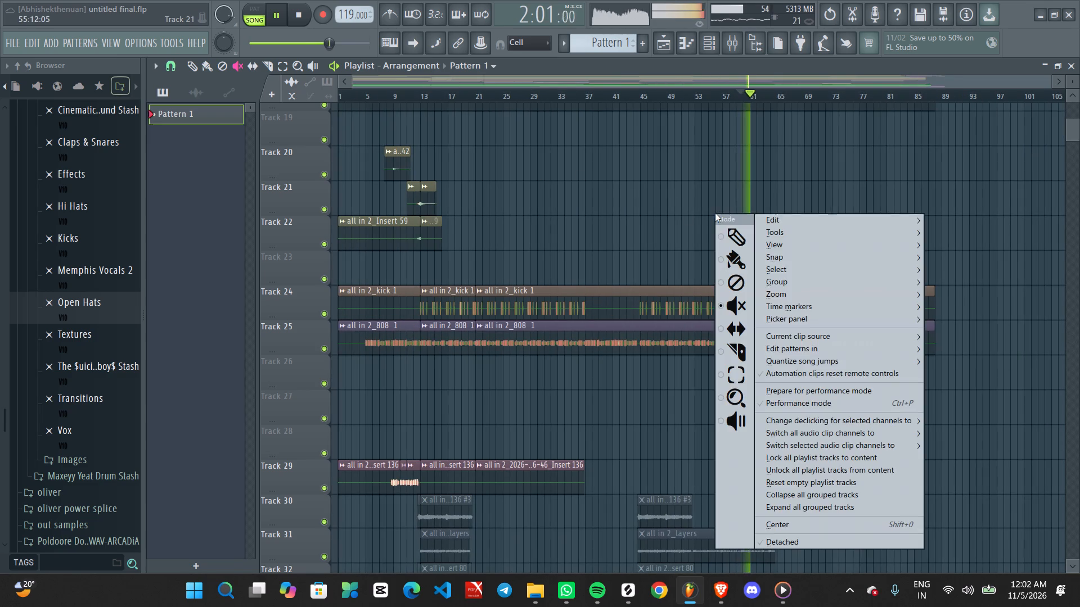
left_click(731, 238)
Examine the whole arrangement on Tracks 1 to 42 while playback runs on to bar 64.
scroll(730, 238, "down", 5, "ctrl")
middle_click_drag(731, 241, 529, 378)
scroll(681, 278, "up", 1)
middle_click_drag(681, 257, 681, 200)
middle_click_drag(709, 230, 713, 461)
scroll(776, 315, "down", 6, "ctrl")
scroll(795, 360, "up", 2, "ctrl")
middle_click_drag(887, 379, 502, 312)
scroll(501, 317, "down", 8, "alt")
scroll(437, 332, "up", 2, "ctrl")
middle_click_drag(427, 338, 758, 373)
scroll(757, 369, "up", 1)
scroll(738, 329, "down", 6, "ctrl")
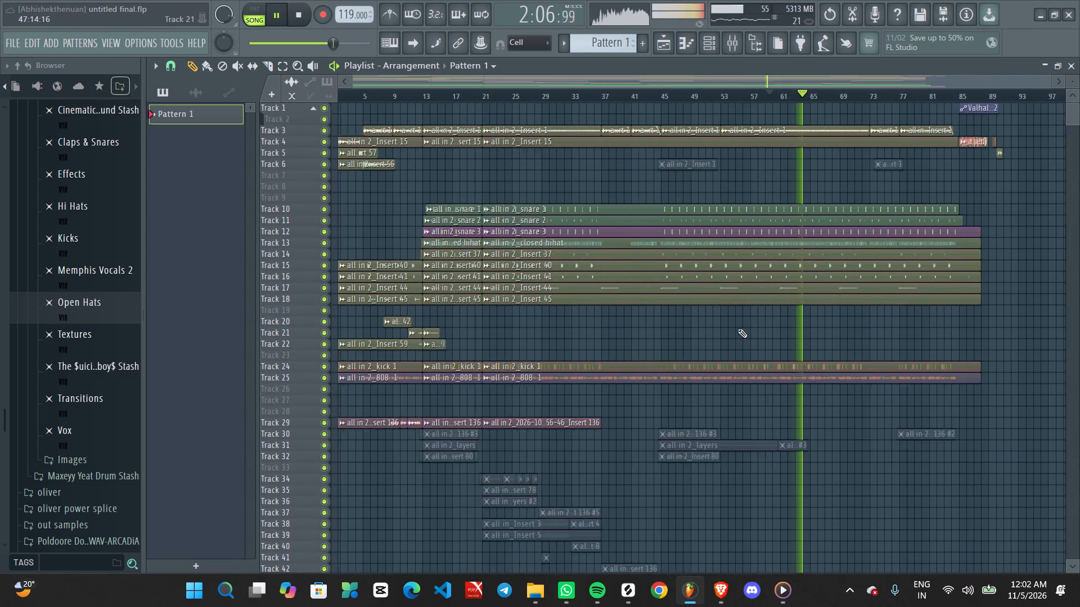
Examine the instrumental and drum clips from bar 64 to bar 67 during playback.
scroll(738, 329, "down", 2, "ctrl")
middle_click_drag(850, 316, 610, 359)
scroll(602, 360, "up", 2, "ctrl")
middle_click_drag(930, 243, 847, 418)
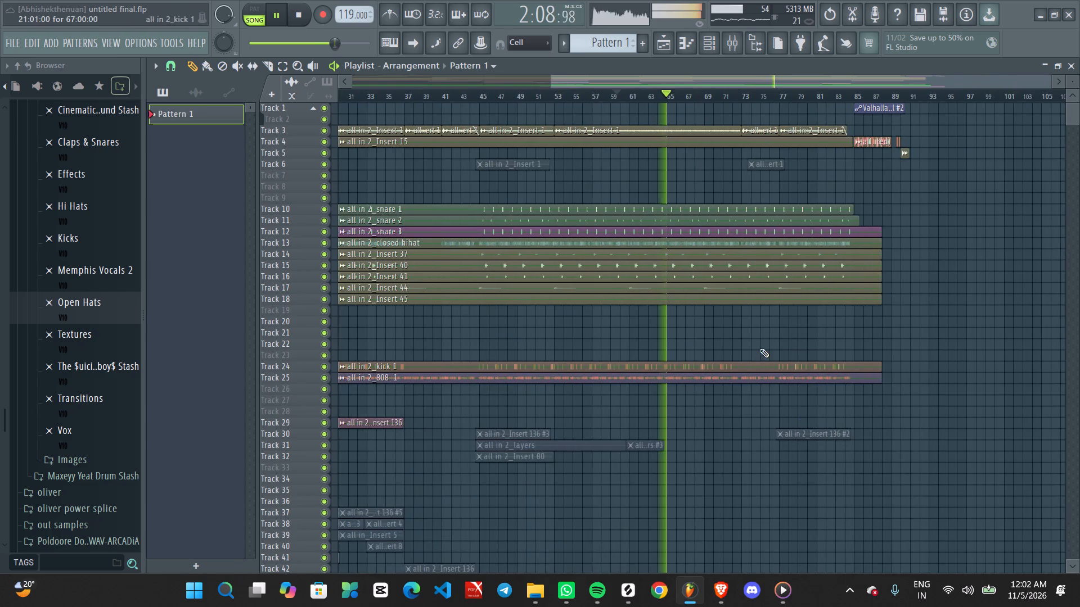
scroll(714, 323, "down", 7, "ctrl")
scroll(786, 326, "up", 6, "alt")
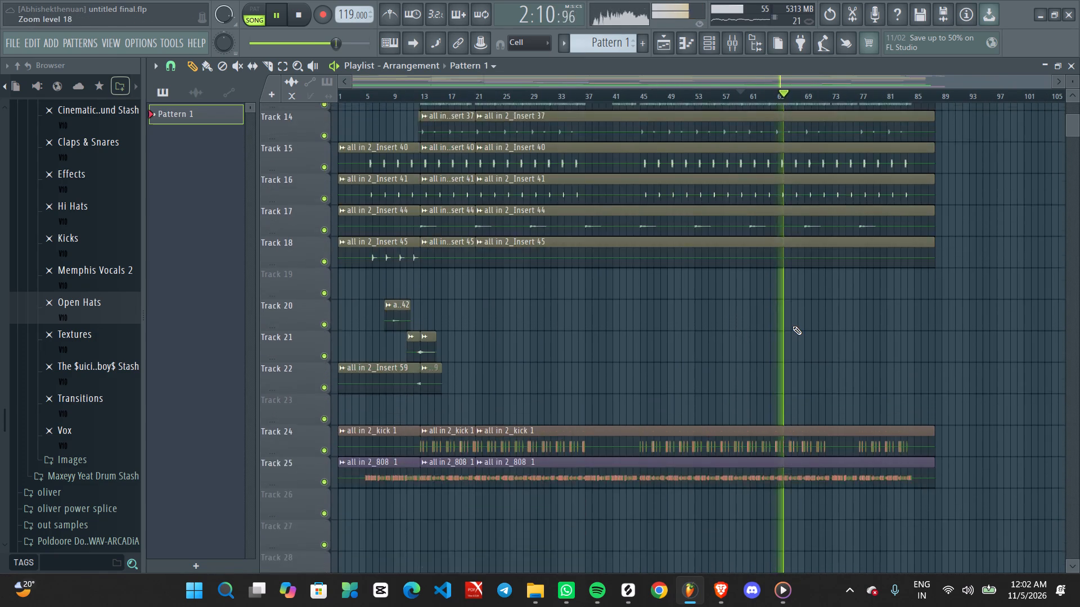
scroll(793, 326, "down", 1, "alt")
scroll(793, 326, "up", 1, "alt")
scroll(793, 326, "down", 13, "alt")
middle_click_drag(806, 329, 622, 335)
middle_click_drag(687, 331, 659, 283)
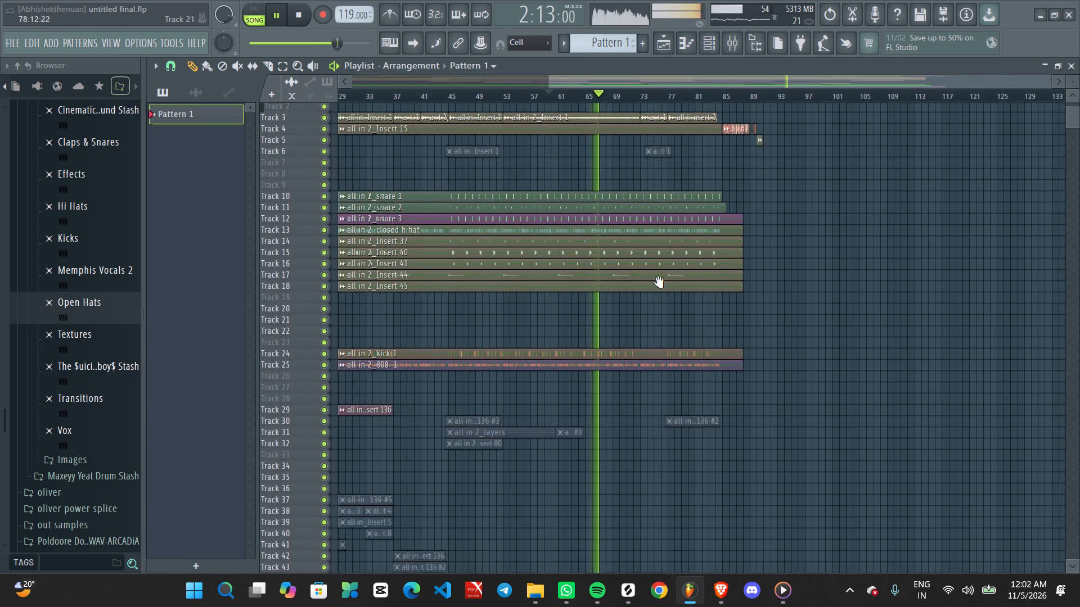
Examine the main vocal, HARMONY, LAYER, ADLIBS and DOUBLES clips on Tracks 53 to 63 from bar 67 to bar 70 during playback.
middle_click_drag(659, 283, 650, 246)
middle_click_drag(637, 375, 640, 218)
middle_click_drag(619, 368, 610, 200)
middle_click_drag(612, 299, 616, 244)
scroll(611, 274, "up", 4, "ctrl")
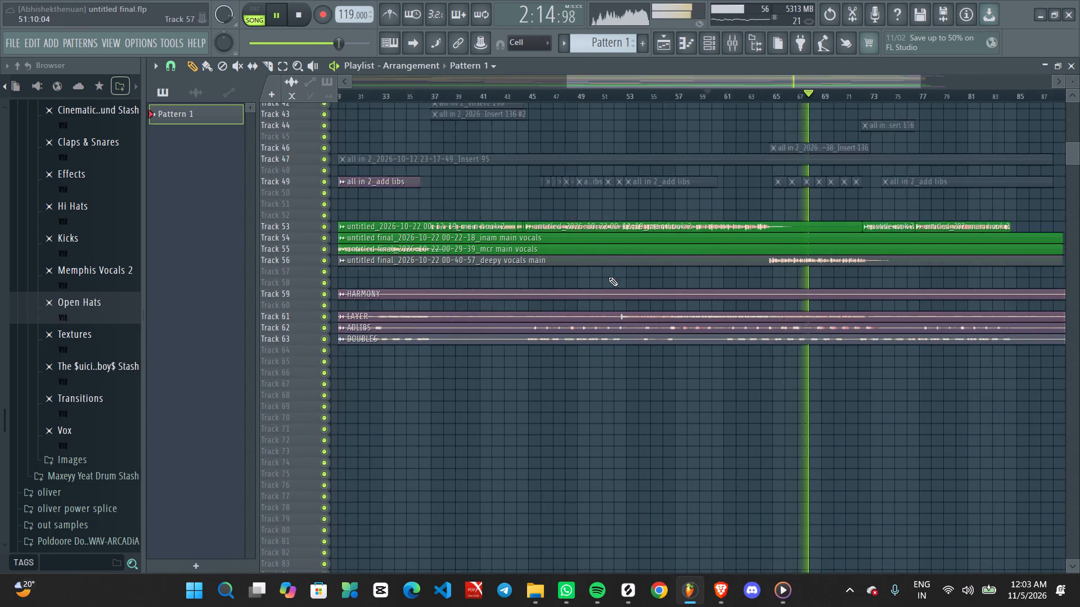
scroll(609, 277, "up", 2, "ctrl")
scroll(700, 284, "down", 9, "ctrl")
middle_click_drag(805, 290, 604, 316)
scroll(607, 320, "up", 3, "ctrl")
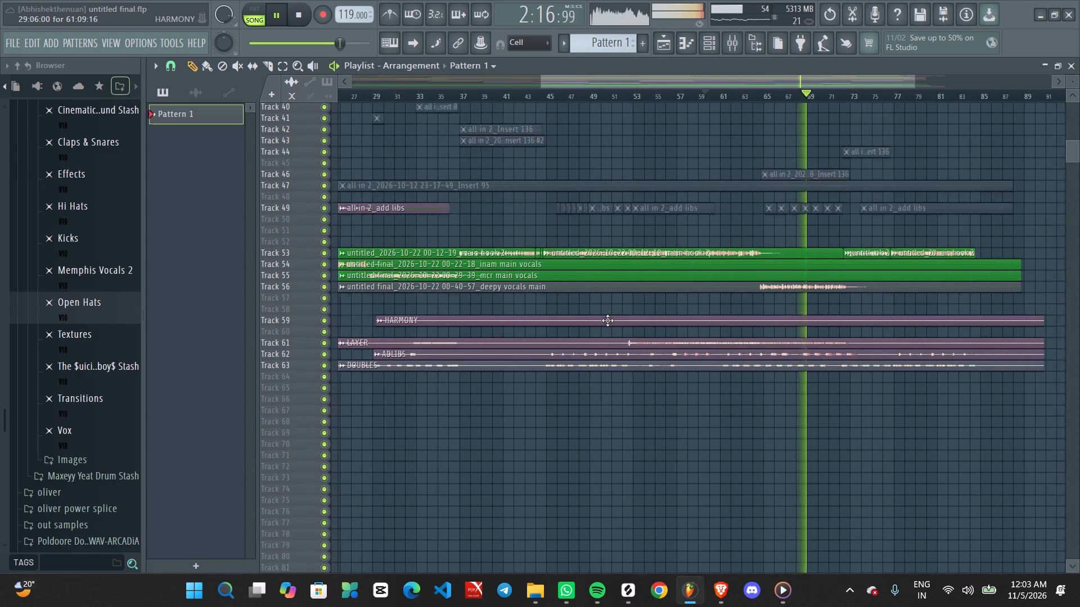
scroll(607, 320, "up", 3, "ctrl")
middle_click_drag(835, 312, 622, 308)
scroll(705, 309, "down", 8, "ctrl")
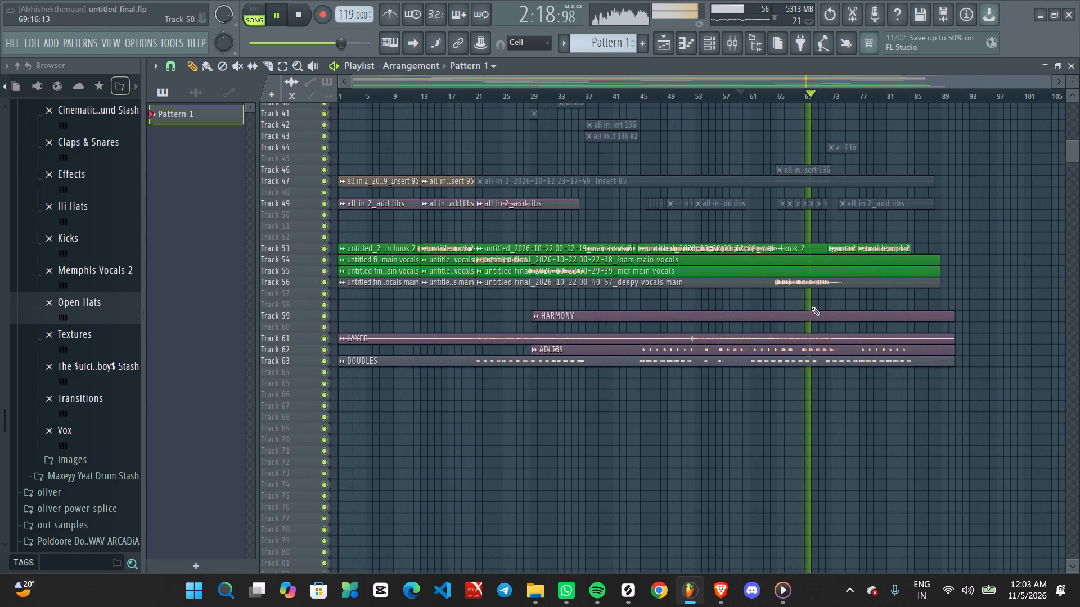
middle_click_drag(806, 306, 647, 334)
Examine the instrumental, drum and muted clips on Tracks 1 to 49 up to bar 73, and stop playback.
scroll(733, 335, "up", 10)
scroll(696, 342, "down", 1)
scroll(696, 342, "up", 5)
scroll(689, 339, "down", 1)
scroll(689, 339, "up", 5)
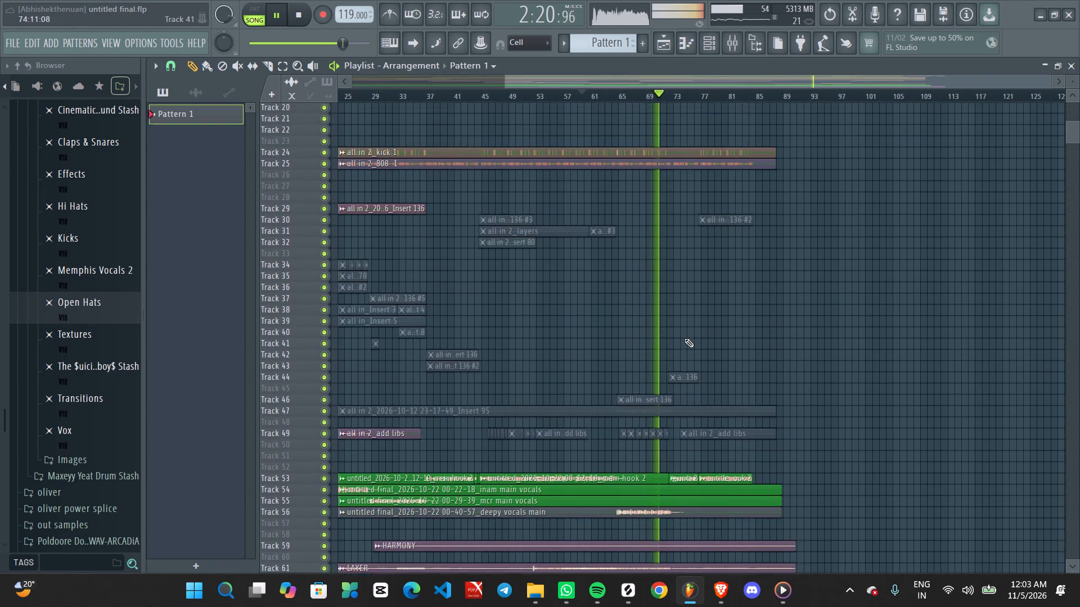
scroll(685, 338, "up", 20)
scroll(685, 338, "up", 11)
scroll(677, 338, "down", 1)
scroll(677, 338, "up", 2)
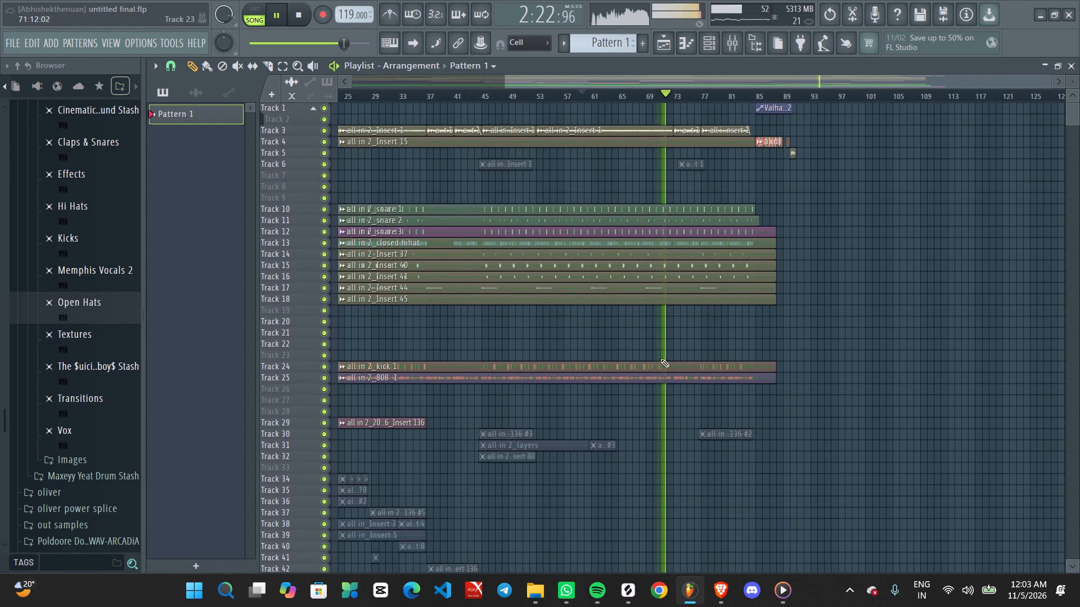
scroll(662, 360, "up", 7)
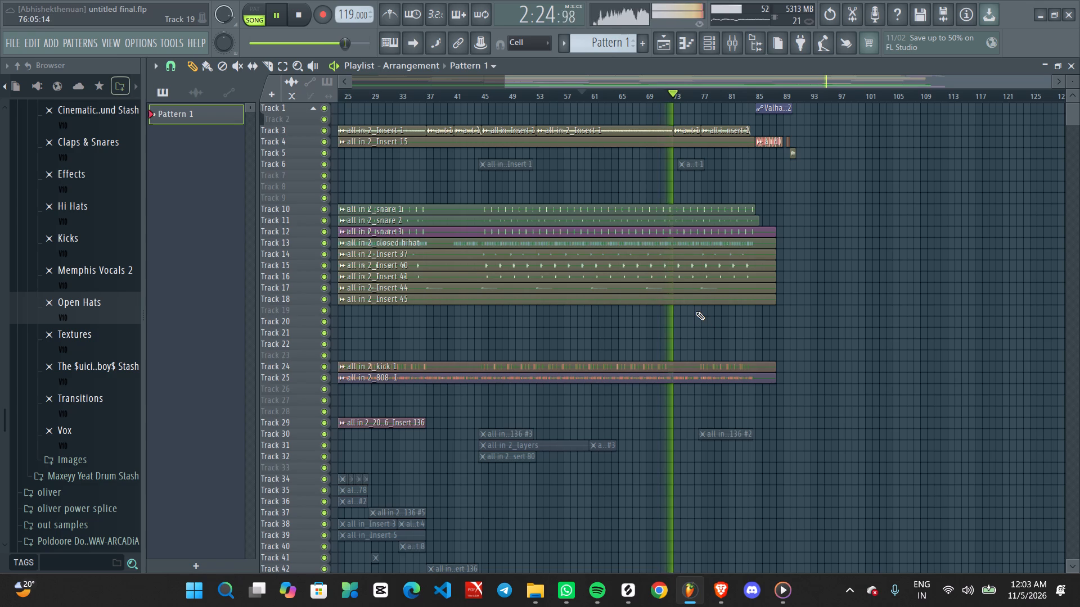
key("space")
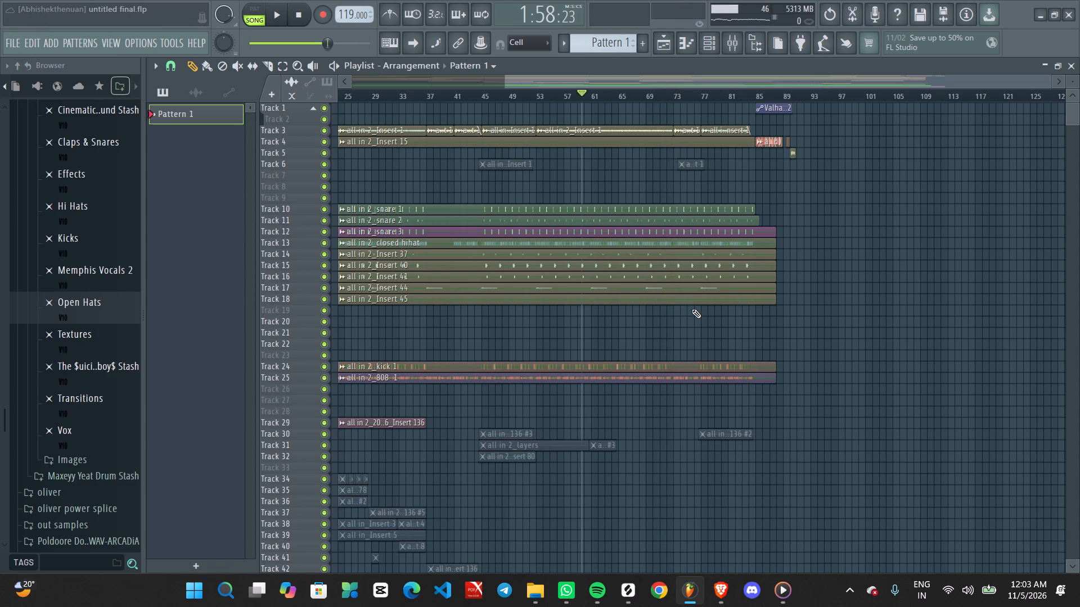
Replay from just before bar 60 and examine the drum, kick and 808 clips on Tracks 10 to 25 through bar 66.
key("space")
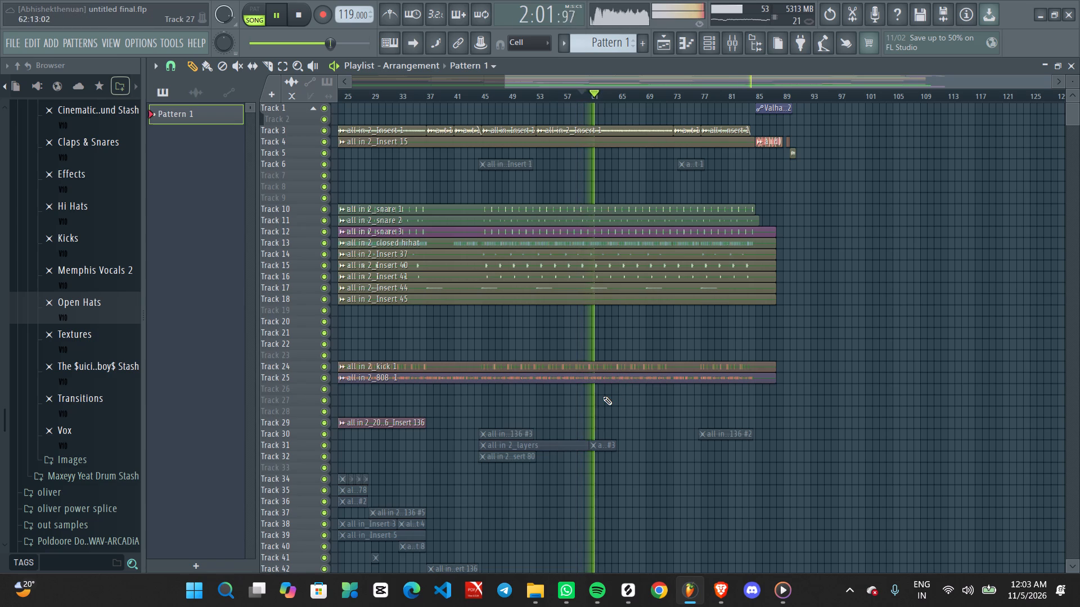
scroll(633, 407, "up", 2, "ctrl")
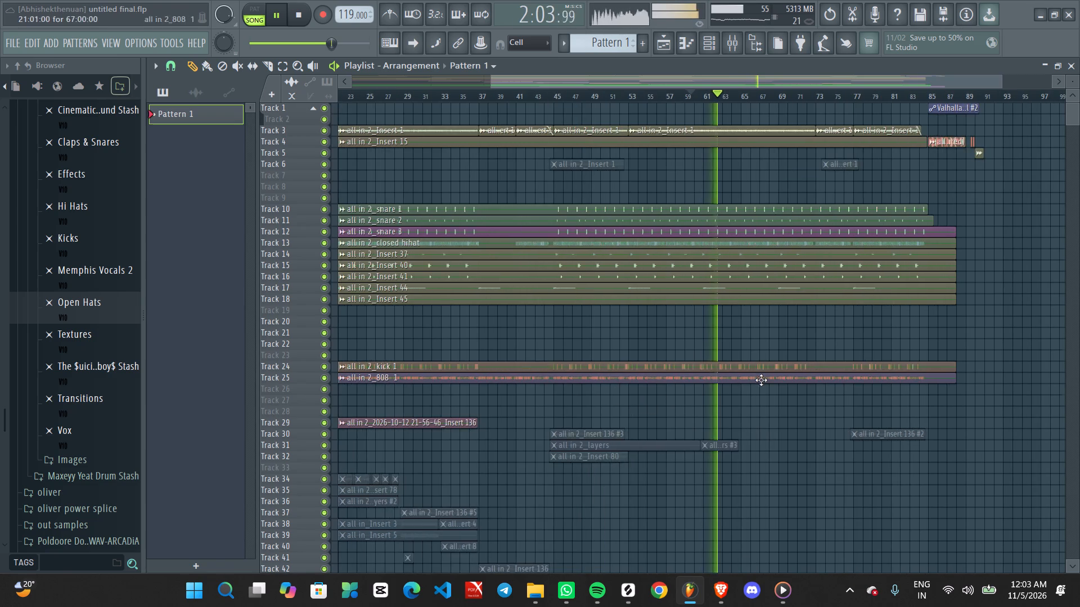
scroll(761, 380, "up", 5, "alt")
middle_click_drag(728, 308, 727, 567)
scroll(719, 559, "up", 2, "ctrl")
middle_click_drag(741, 497, 687, 312)
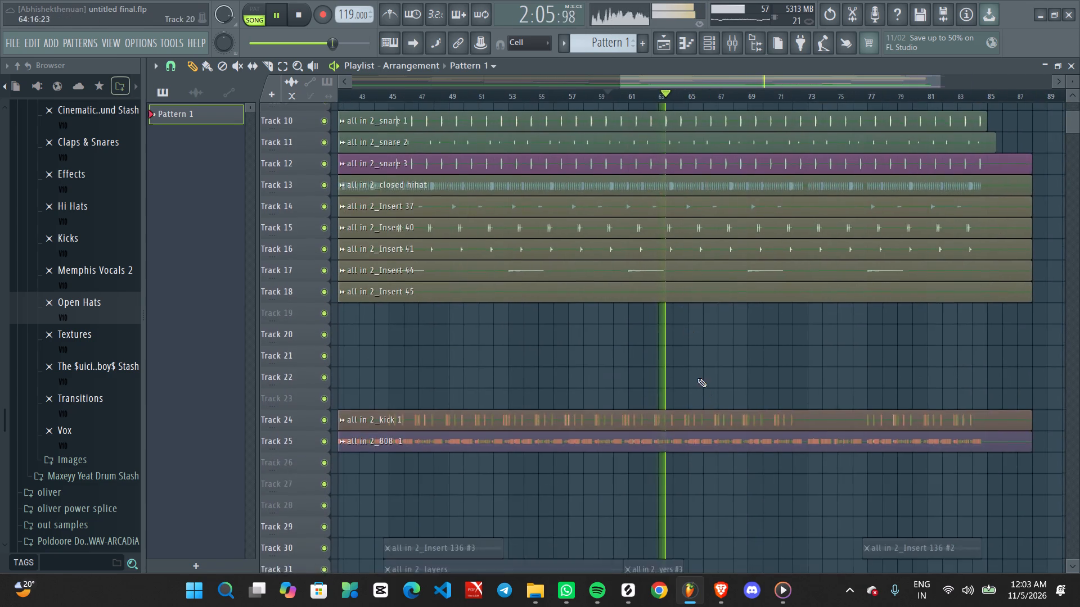
scroll(702, 388, "up", 2, "alt")
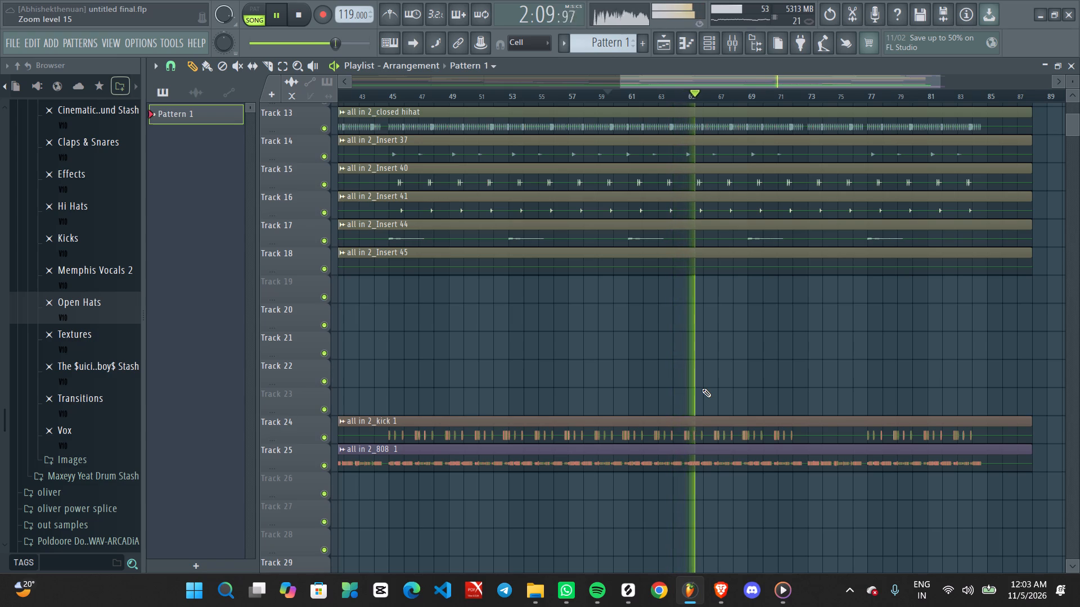
scroll(733, 404, "down", 9, "alt")
scroll(683, 390, "up", 3, "ctrl")
middle_click_drag(731, 394, 708, 280)
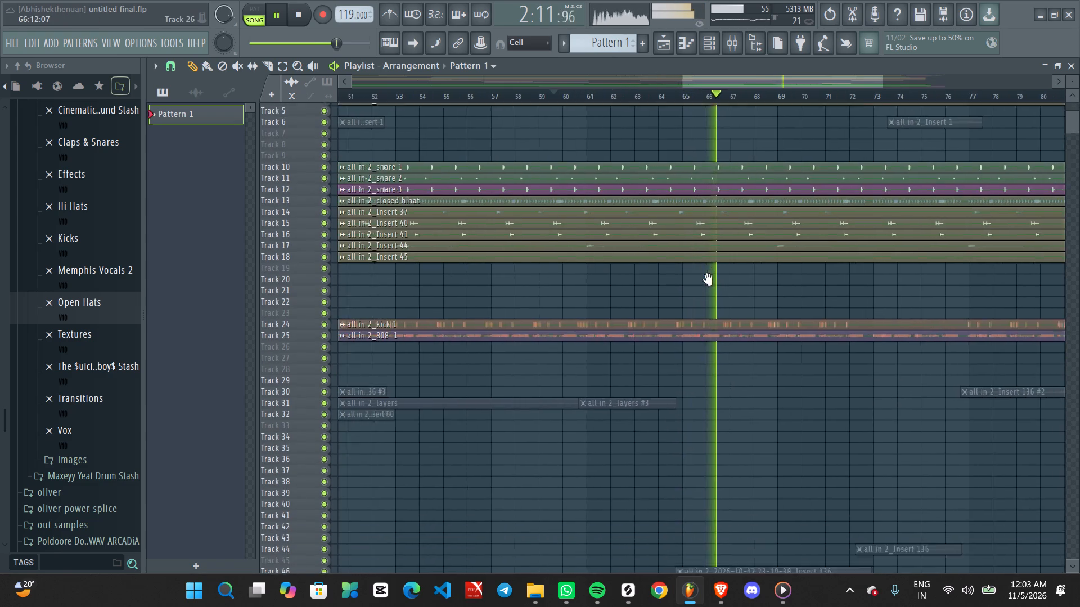
middle_click_drag(708, 280, 705, 264)
Examine the vocal clips on Tracks 53 to 63 from bar 66 to bar 72, including the deepy vocals main clip, during playback.
scroll(690, 328, "down", 2, "alt")
scroll(703, 409, "up", 2, "ctrl")
middle_click_drag(728, 412, 709, 56)
scroll(703, 278, "up", 2, "ctrl")
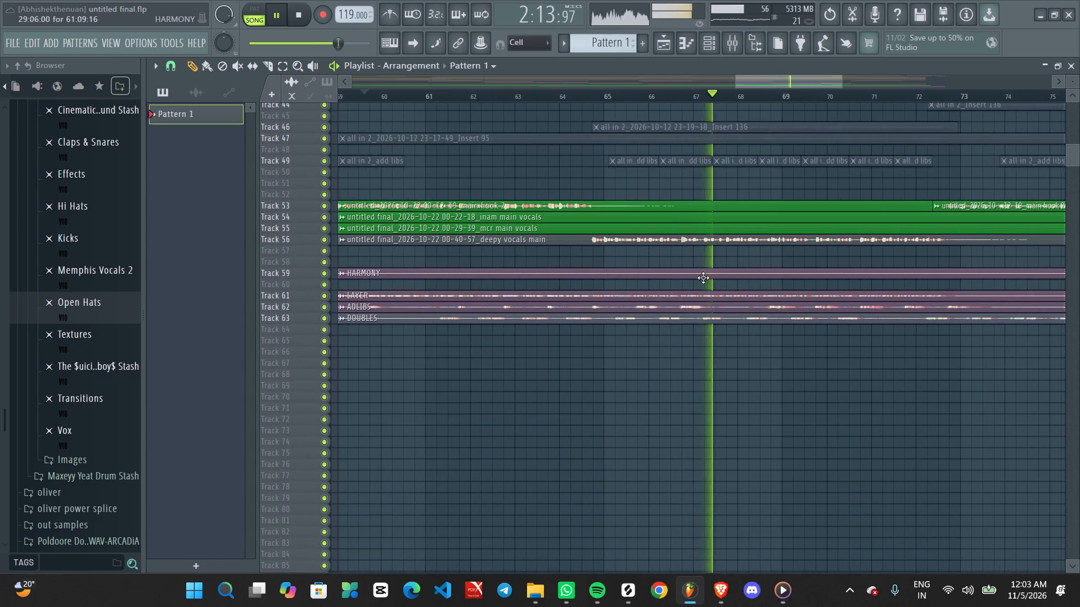
scroll(703, 278, "up", 5, "alt")
scroll(703, 278, "up", 3, "ctrl")
middle_click_drag(708, 243, 699, 392)
scroll(701, 357, "down", 9, "ctrl")
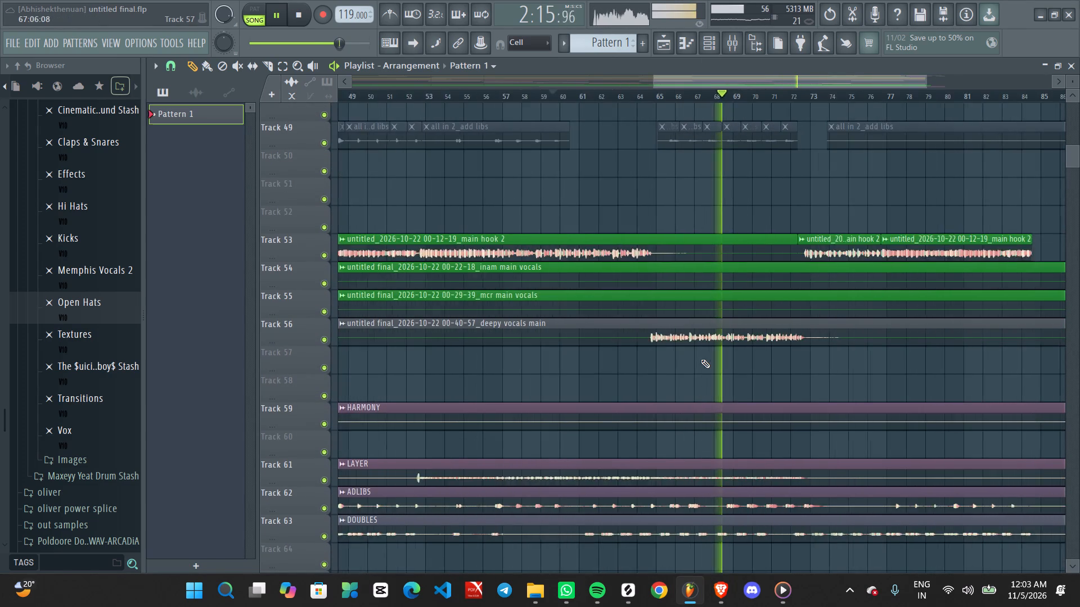
scroll(736, 380, "down", 8, "ctrl")
scroll(734, 386, "down", 9, "alt")
scroll(802, 392, "up", 3, "ctrl")
middle_click_drag(820, 389, 737, 389)
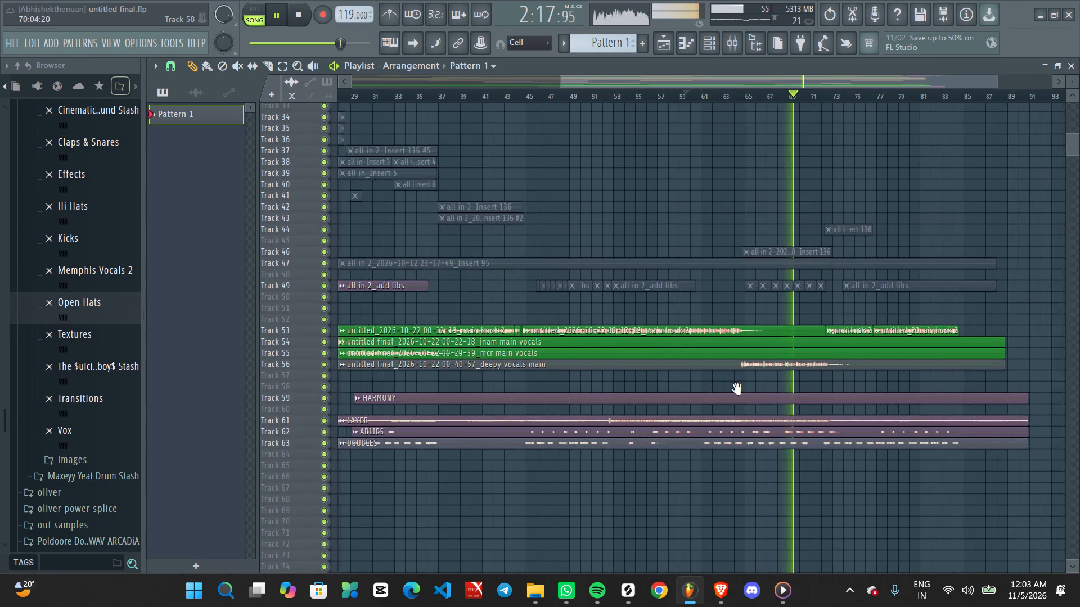
middle_click_drag(737, 389, 731, 388)
scroll(723, 396, "up", 2, "ctrl")
middle_click_drag(785, 397, 678, 320)
scroll(656, 370, "up", 2, "ctrl")
middle_click_drag(685, 338, 653, 356)
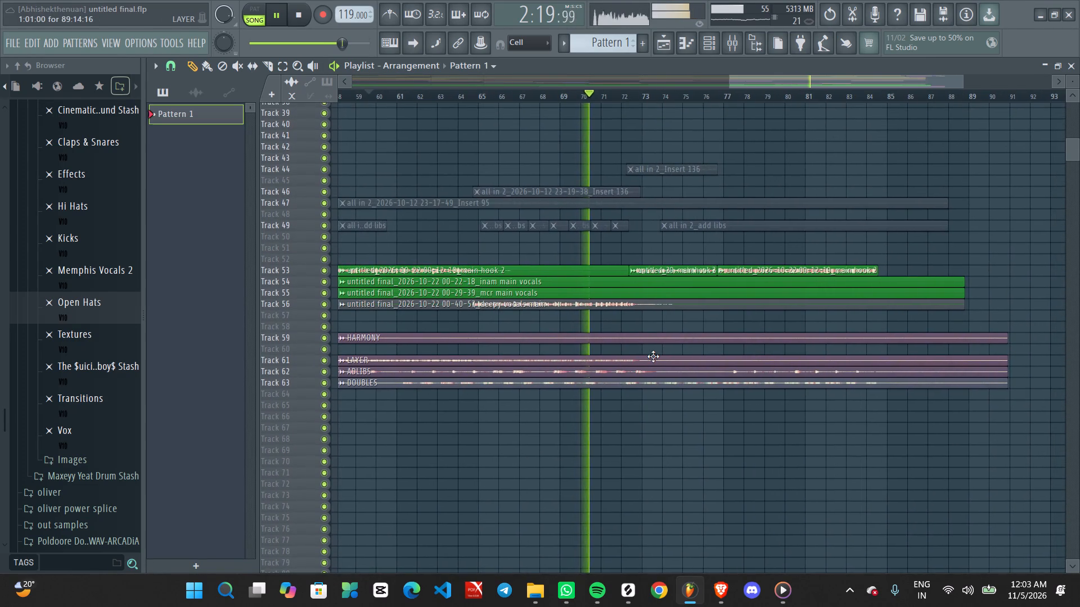
scroll(652, 357, "up", 2, "ctrl")
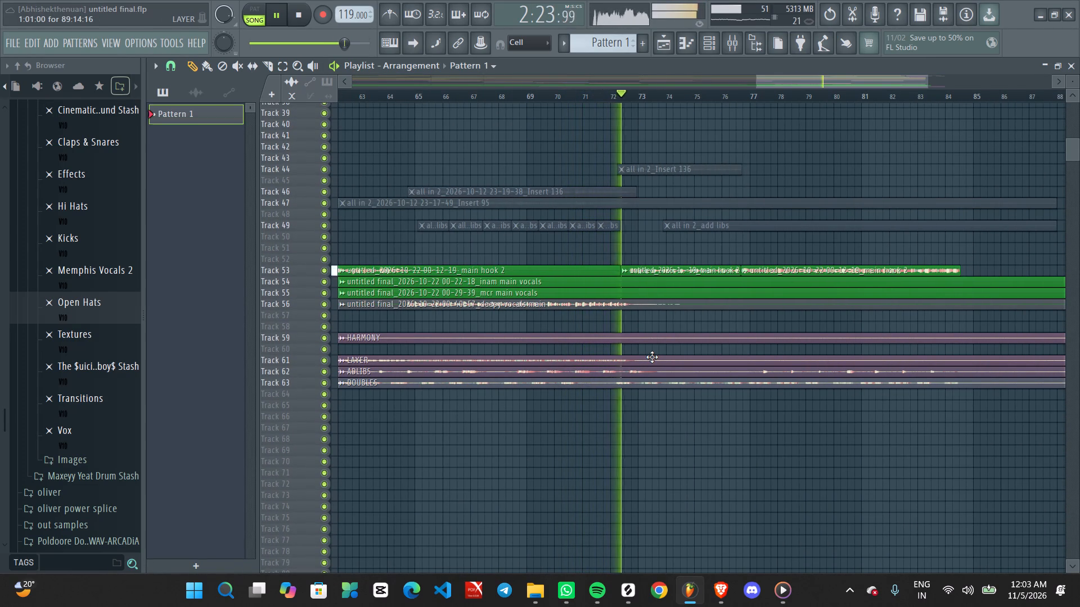
Examine the transition on the vocal tracks from bar 73 to bar 76 during playback.
scroll(652, 357, "down", 8, "ctrl")
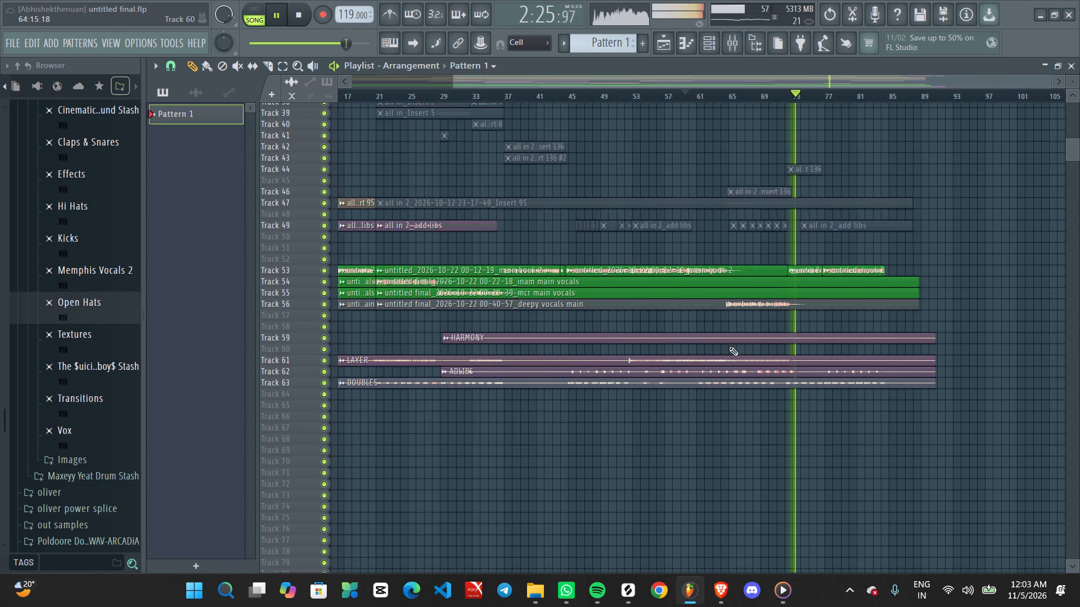
scroll(730, 347, "down", 5, "ctrl")
scroll(902, 348, "up", 7, "ctrl")
scroll(762, 416, "up", 3, "ctrl")
middle_click_drag(744, 429, 728, 417)
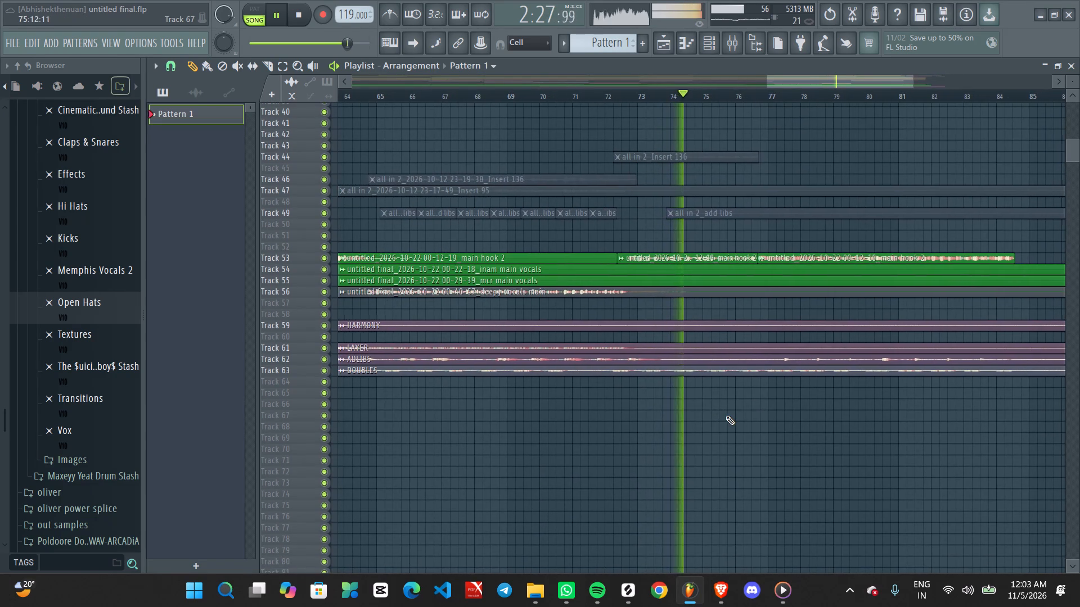
scroll(702, 398, "down", 5, "ctrl")
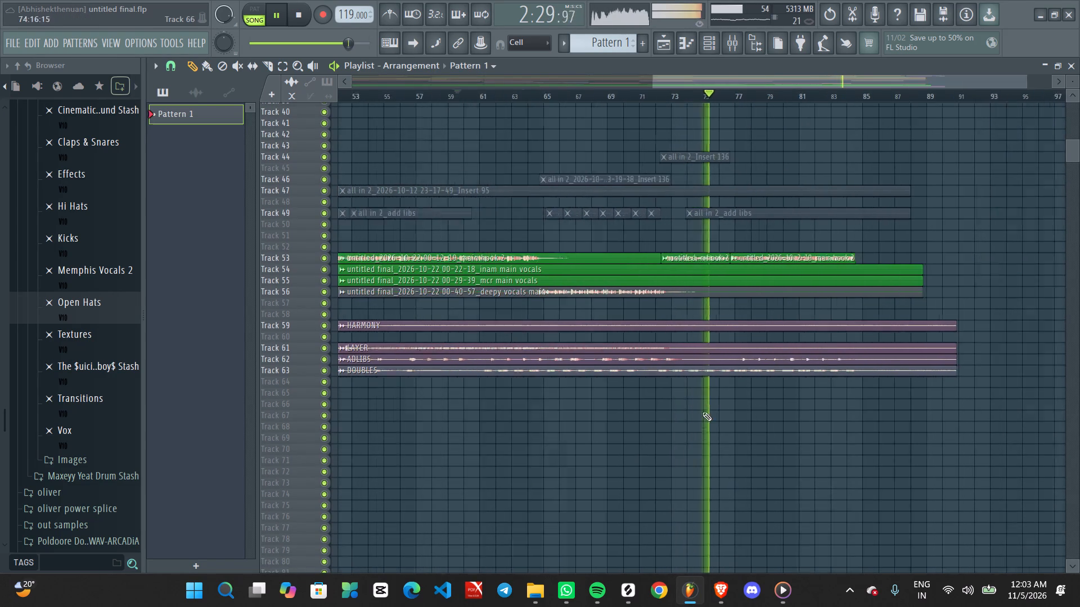
scroll(703, 412, "down", 8, "ctrl")
Examine the snare, hi-hat, kick, 808 and muted clips on Tracks 10 to 49 from bar 76 to bar 78 during playback.
scroll(843, 421, "up", 20)
scroll(843, 421, "up", 5)
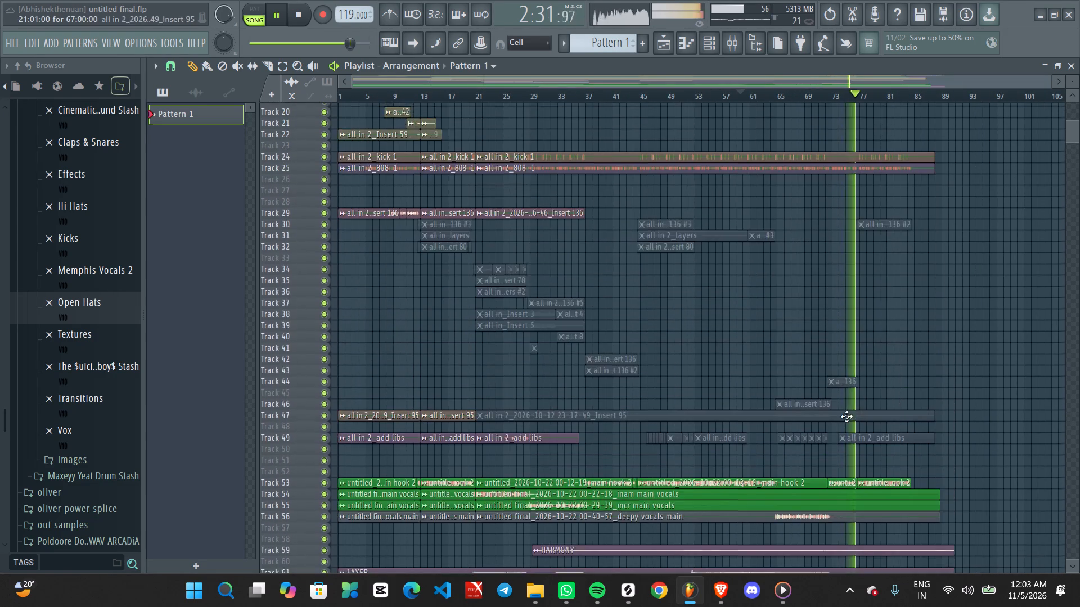
scroll(847, 416, "up", 12)
scroll(852, 420, "down", 1)
scroll(852, 420, "up", 5)
scroll(852, 420, "up", 4, "ctrl")
middle_click_drag(877, 468, 611, 368)
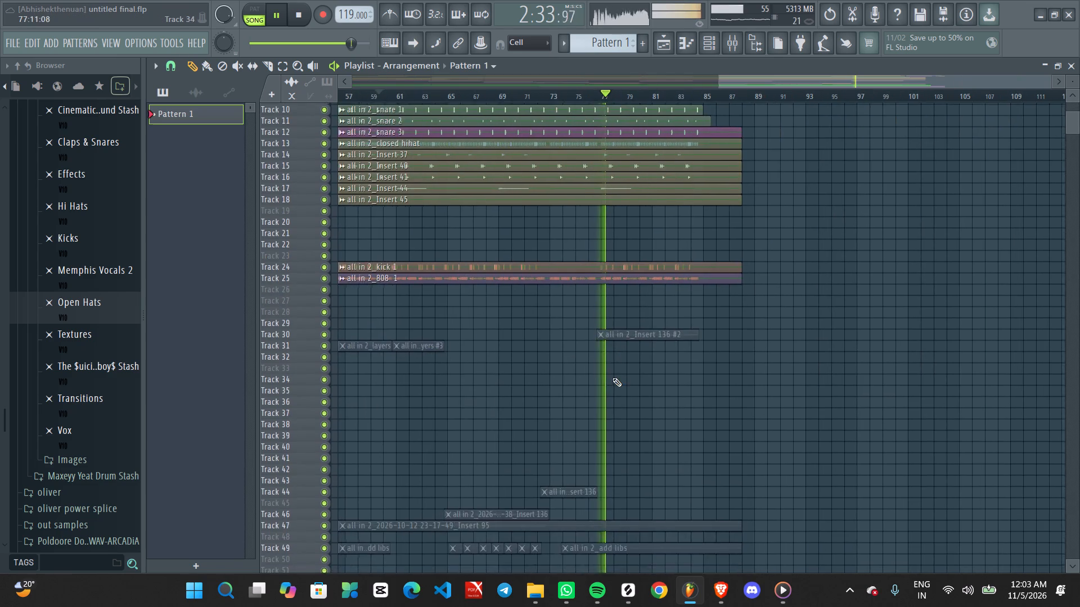
scroll(622, 387, "up", 4)
scroll(637, 414, "up", 4, "ctrl")
scroll(640, 409, "down", 10, "alt")
scroll(641, 416, "up", 4, "ctrl")
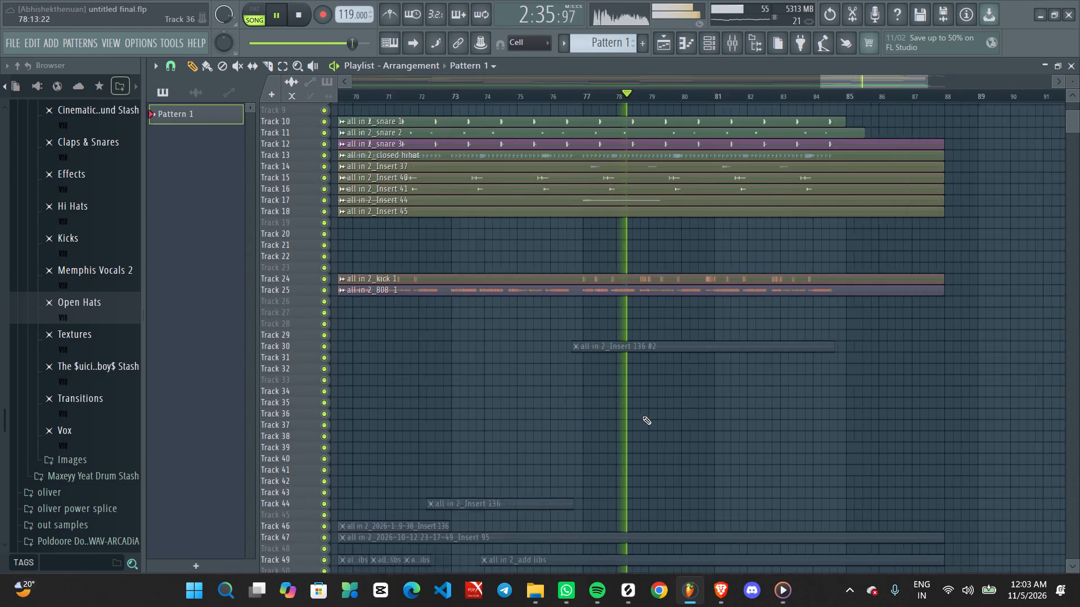
Examine the muted clips and the vocal clips on Tracks 30 to 63 from bar 78 to bar 80 during playback.
middle_click_drag(652, 423, 573, 256)
scroll(577, 277, "down", 8, "ctrl")
scroll(603, 314, "down", 6)
scroll(665, 338, "up", 5)
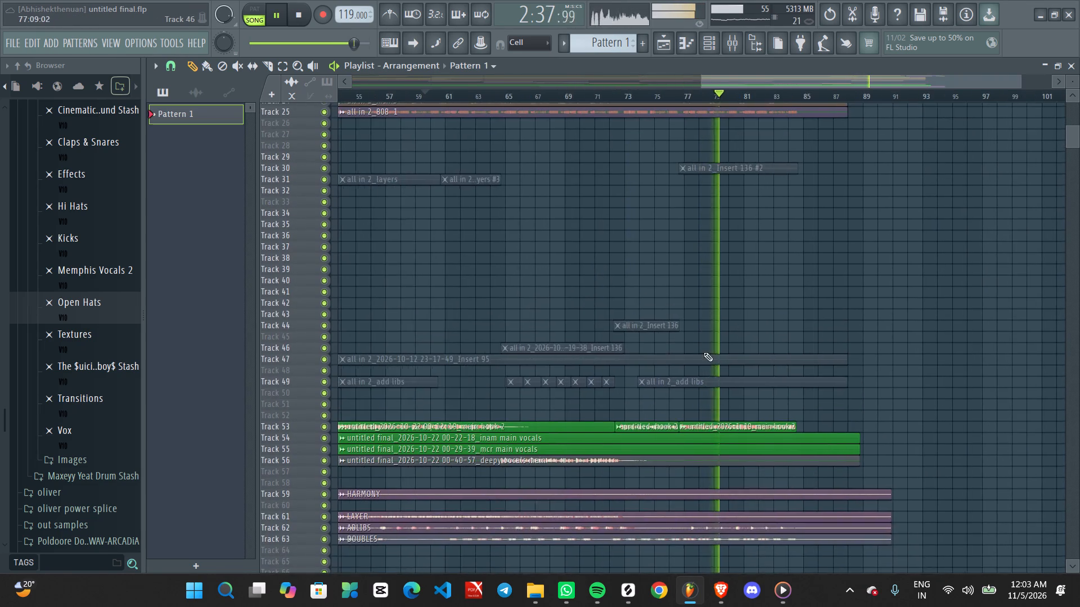
scroll(704, 352, "up", 4)
middle_click_drag(721, 407, 556, 250)
scroll(601, 297, "up", 2, "ctrl")
middle_click_drag(626, 347, 607, 276)
scroll(606, 277, "down", 4, "ctrl")
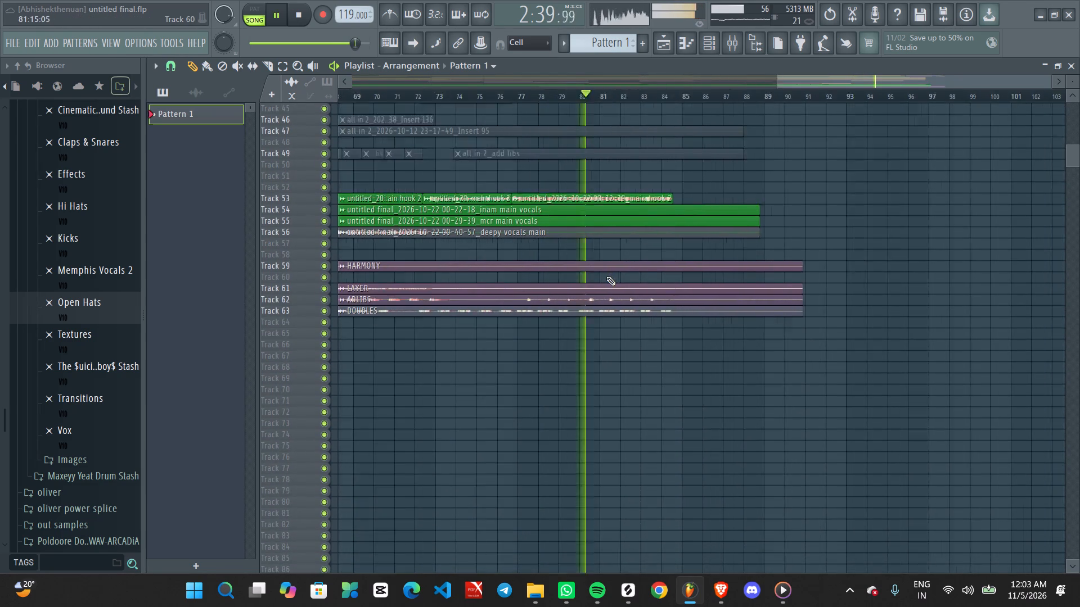
scroll(606, 277, "down", 7, "ctrl")
scroll(718, 282, "up", 2, "ctrl")
In Pro-MB on the mixer's Master track, set the low band's range to -1.73 dB.
left_click(724, 33)
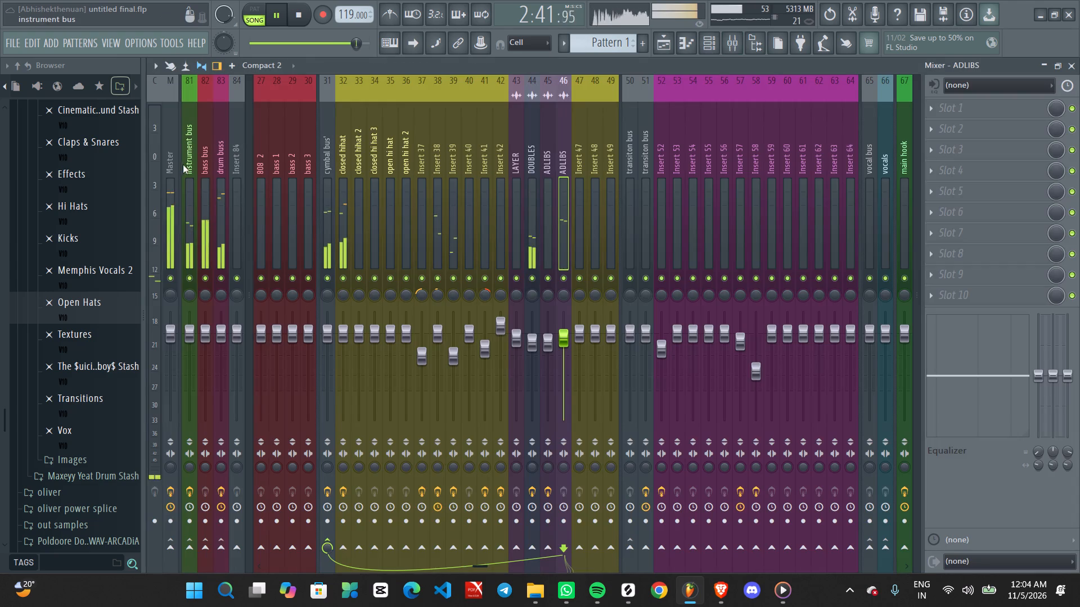
left_click(170, 165)
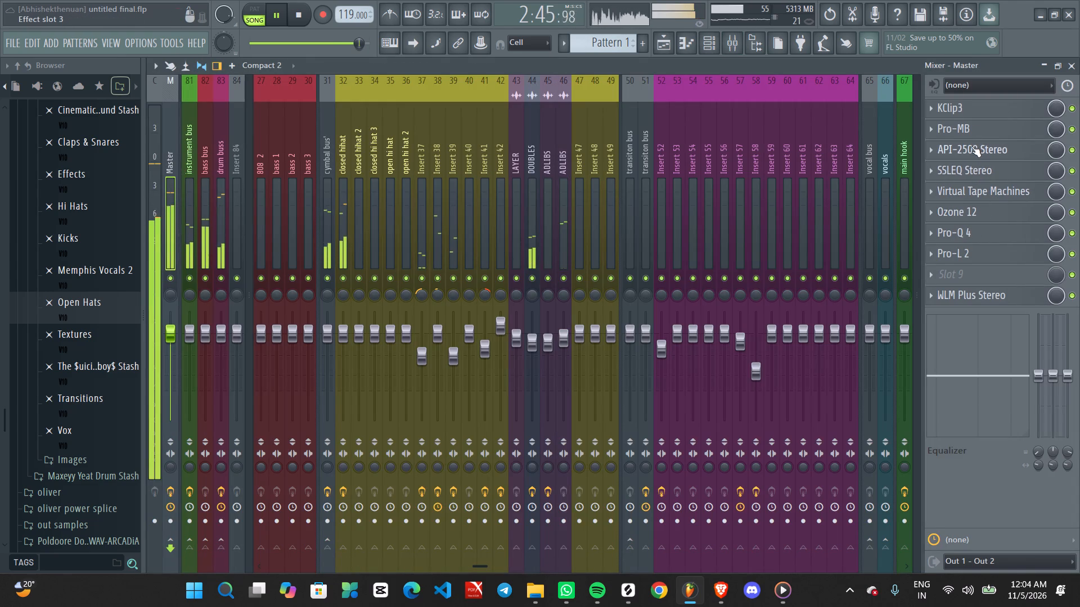
left_click(967, 121)
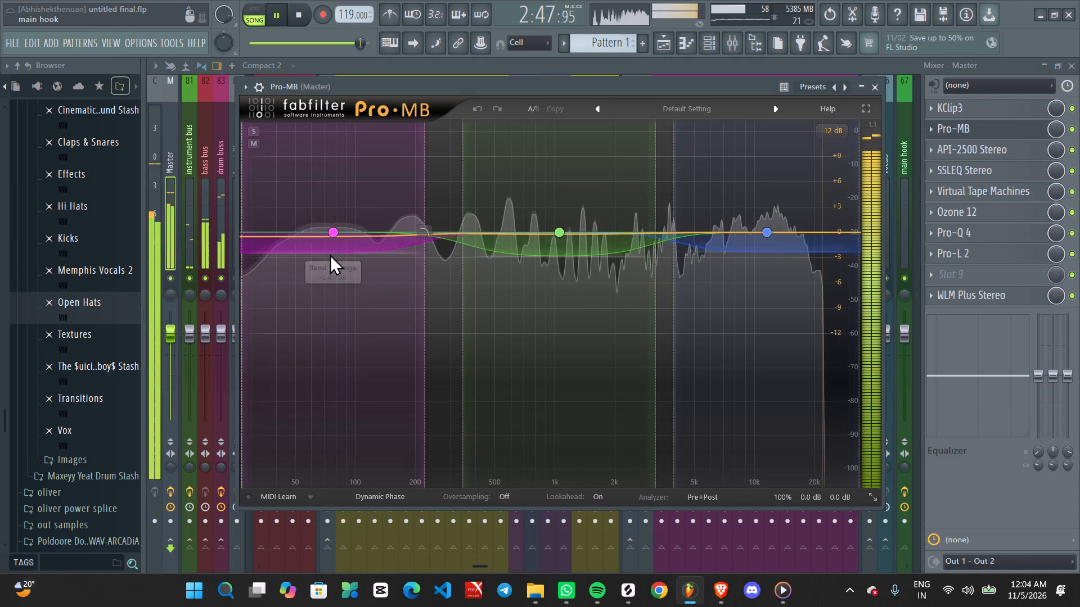
left_click_drag(332, 257, 334, 251)
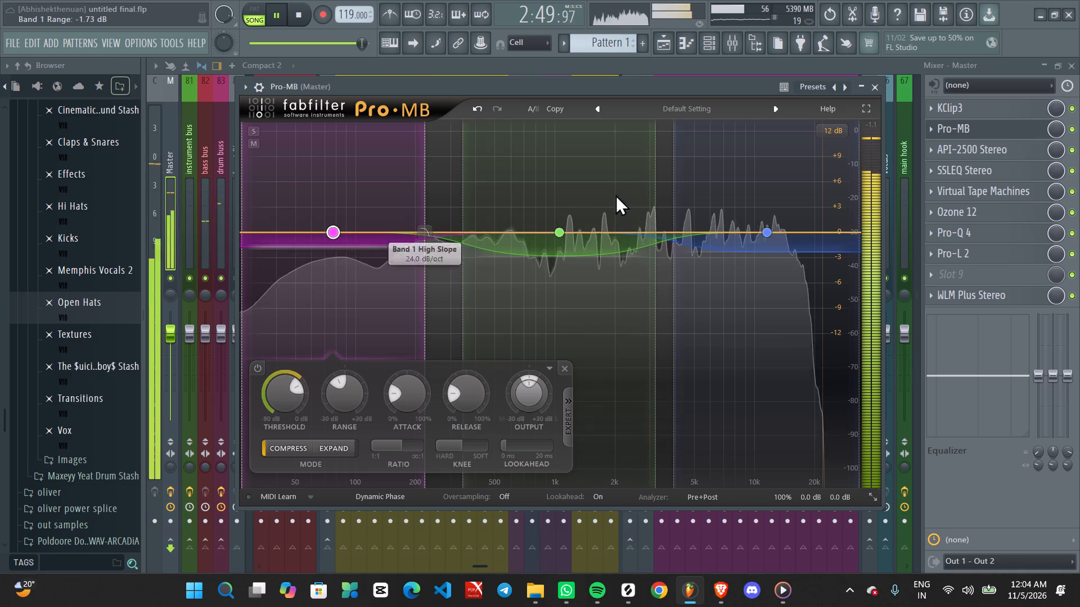
left_click(874, 90)
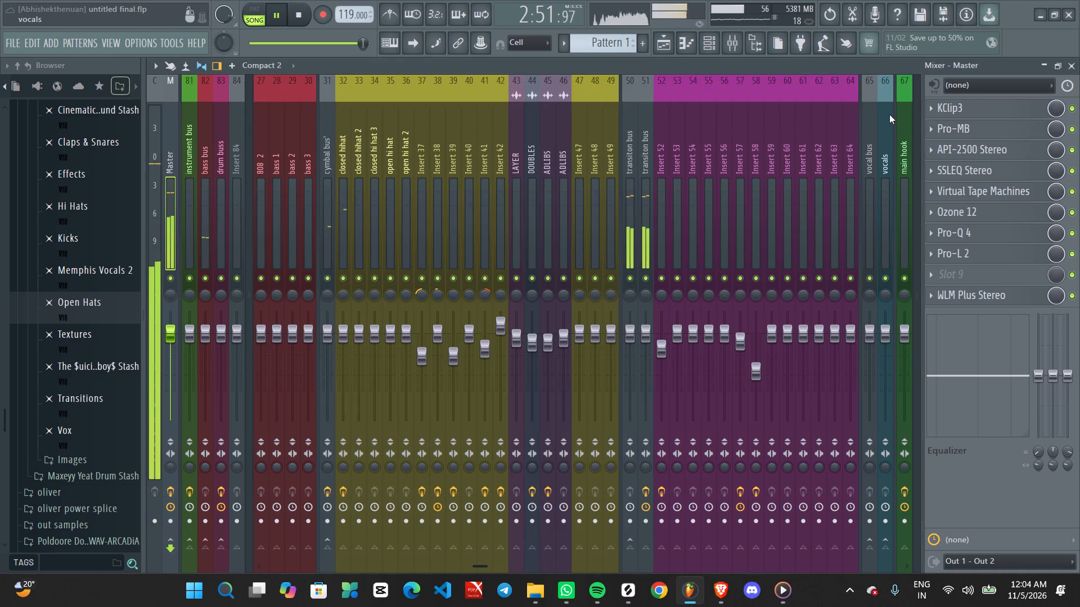
Restart playback and set the output gain of Virtual Tape Machines on the Master track to -2.16 dB.
key("space")
key("space")
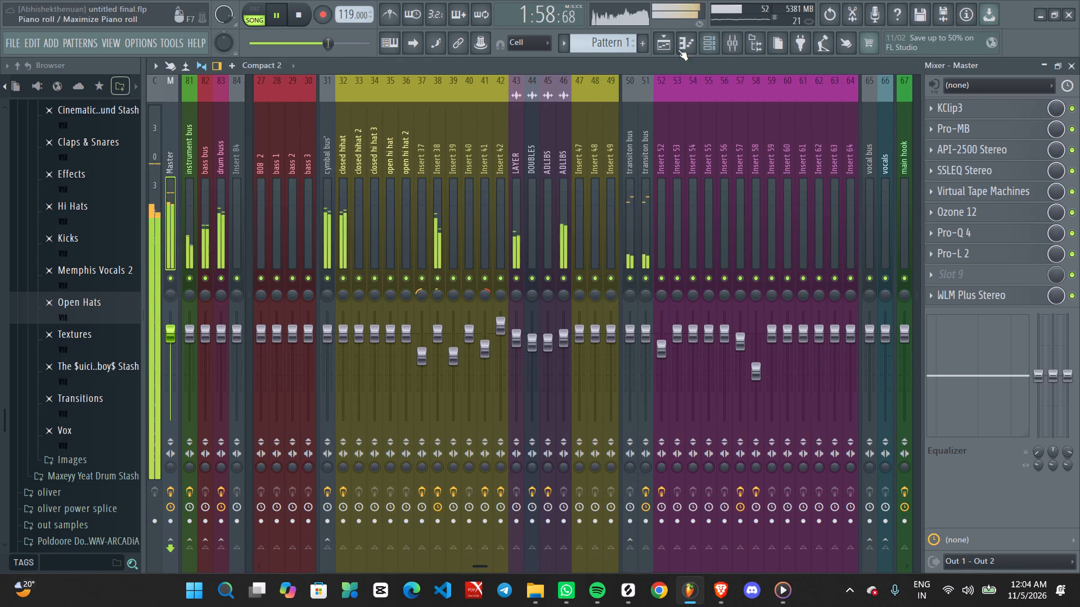
left_click(960, 189)
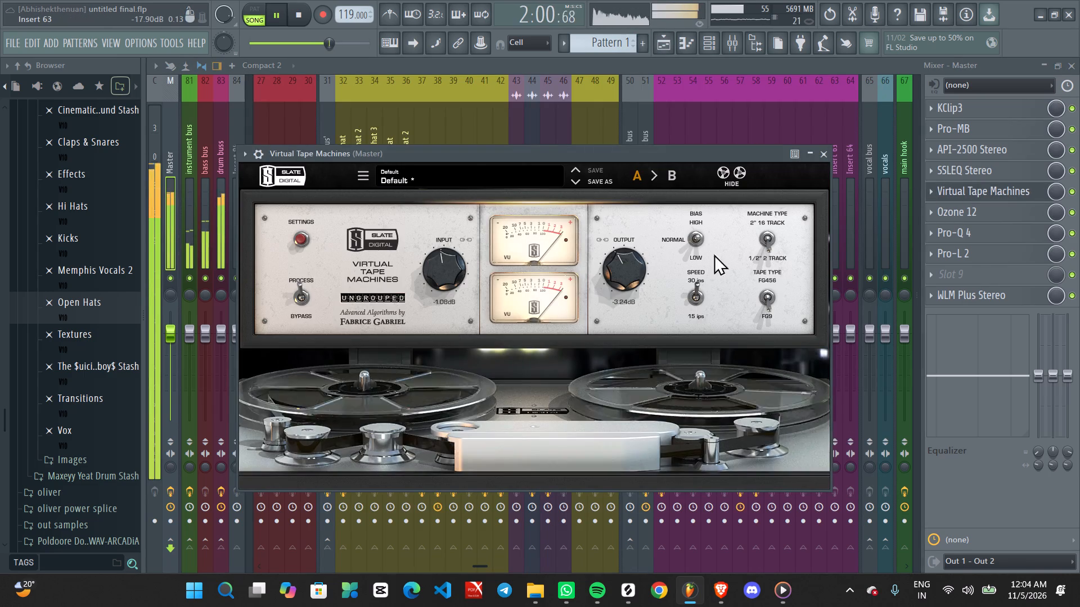
scroll(625, 279, "up", 1)
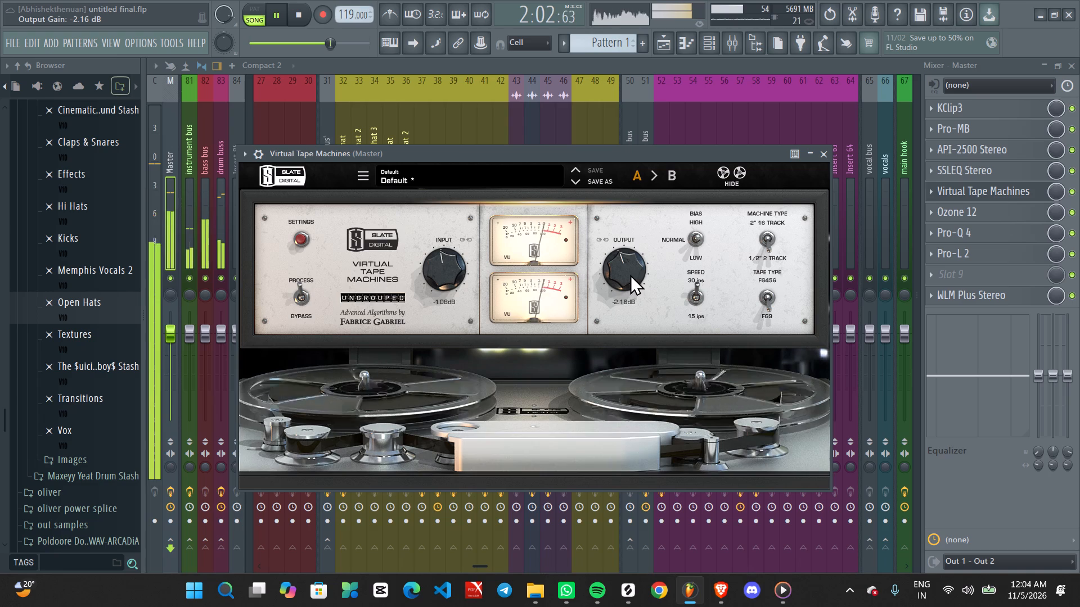
left_click(818, 156)
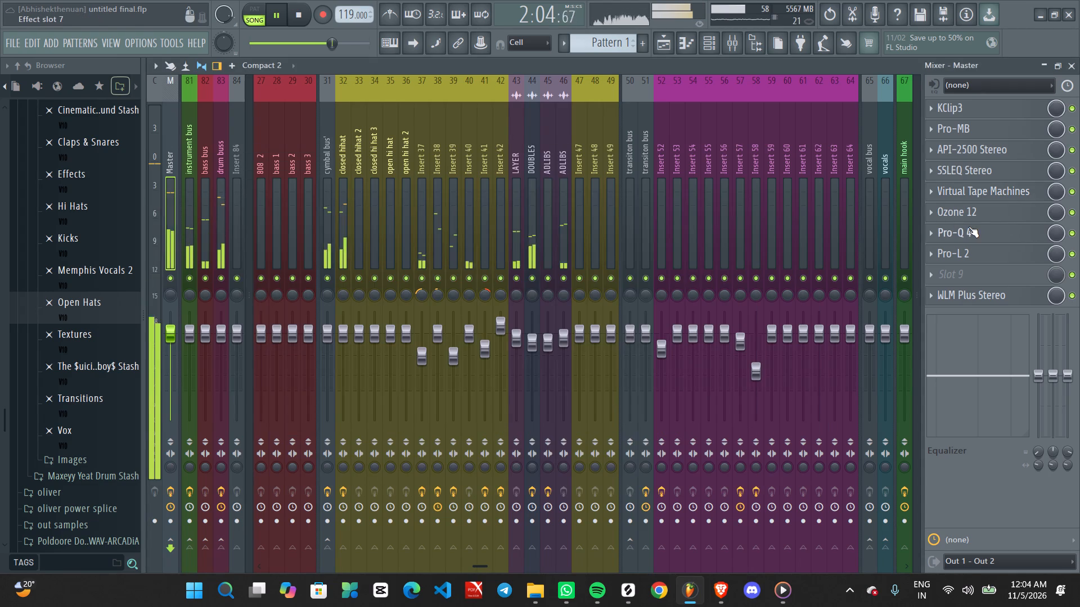
Review the Exciter and Imager modules of Ozone 12 on the Master track.
left_click(974, 212)
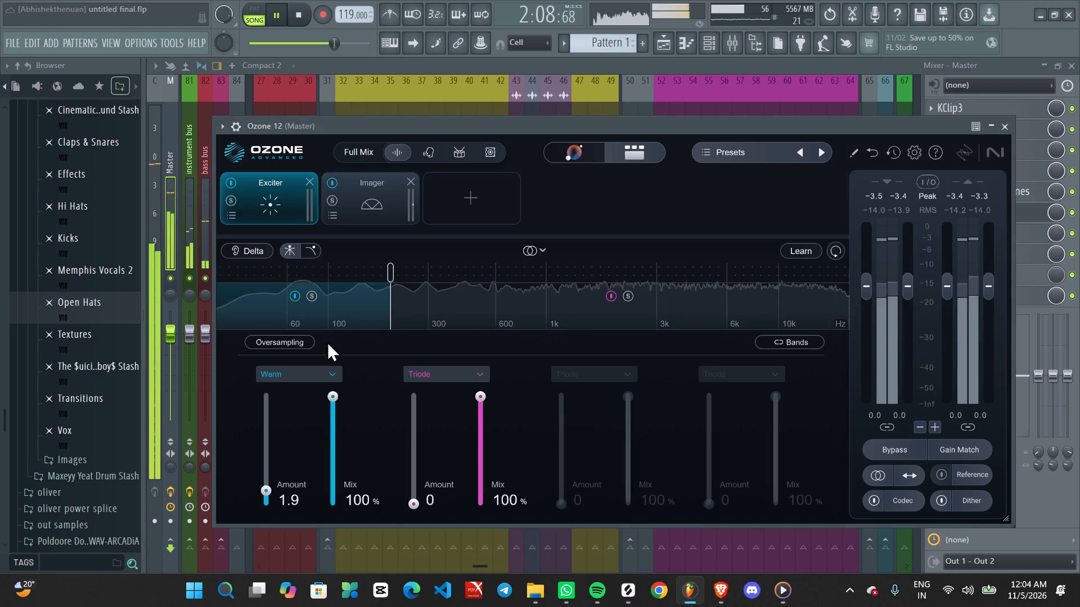
left_click(358, 198)
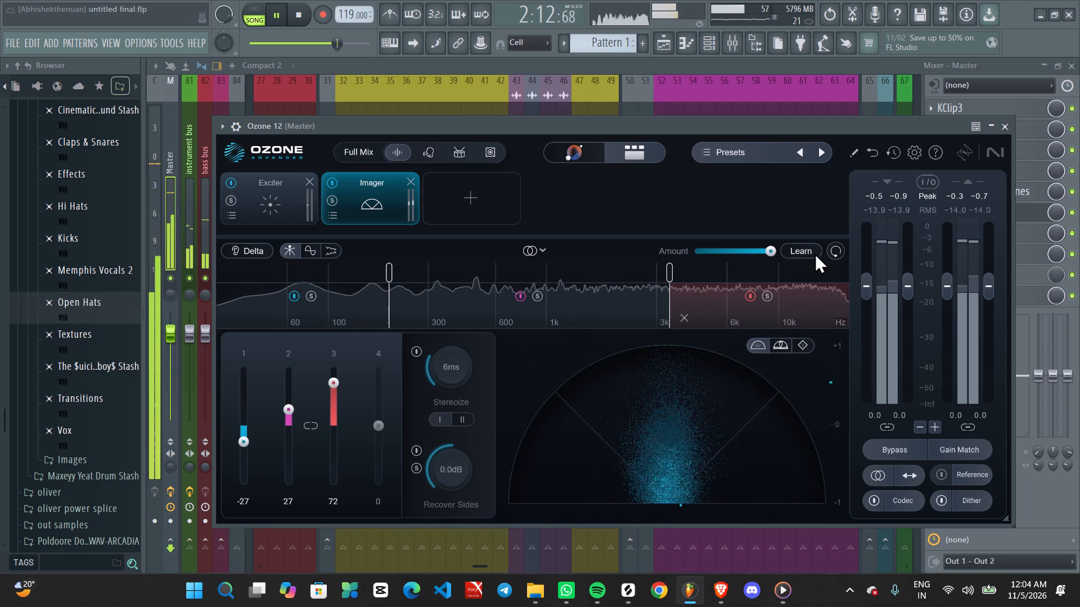
left_click(1001, 129)
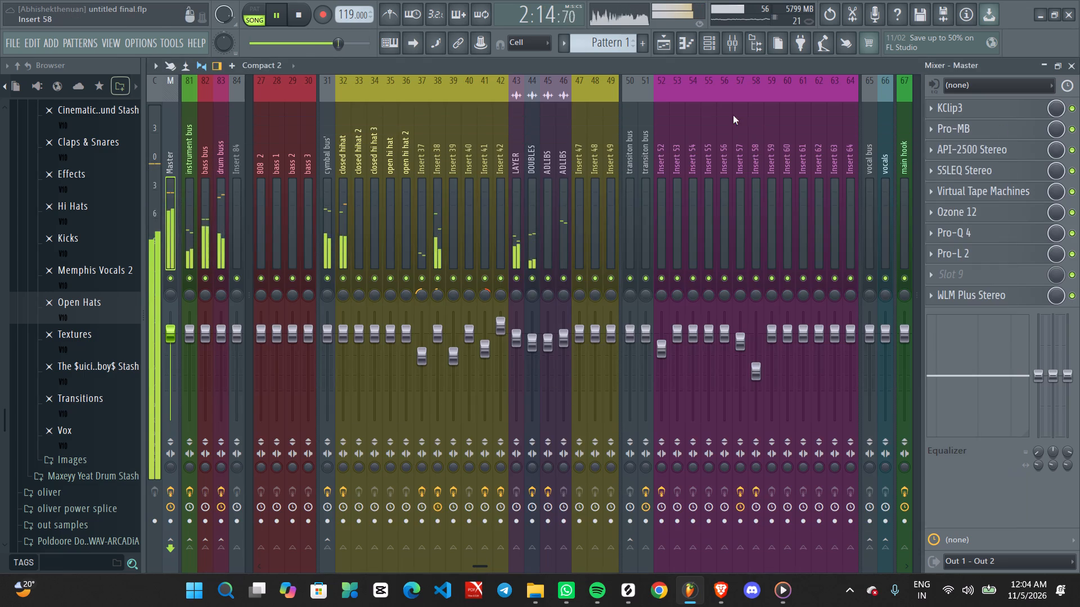
Return to the playlist and restart playback from just before bar 60 with the vocal tracks in view.
left_click(660, 44)
scroll(685, 258, "down", 7, "ctrl")
scroll(787, 370, "up", 4, "ctrl")
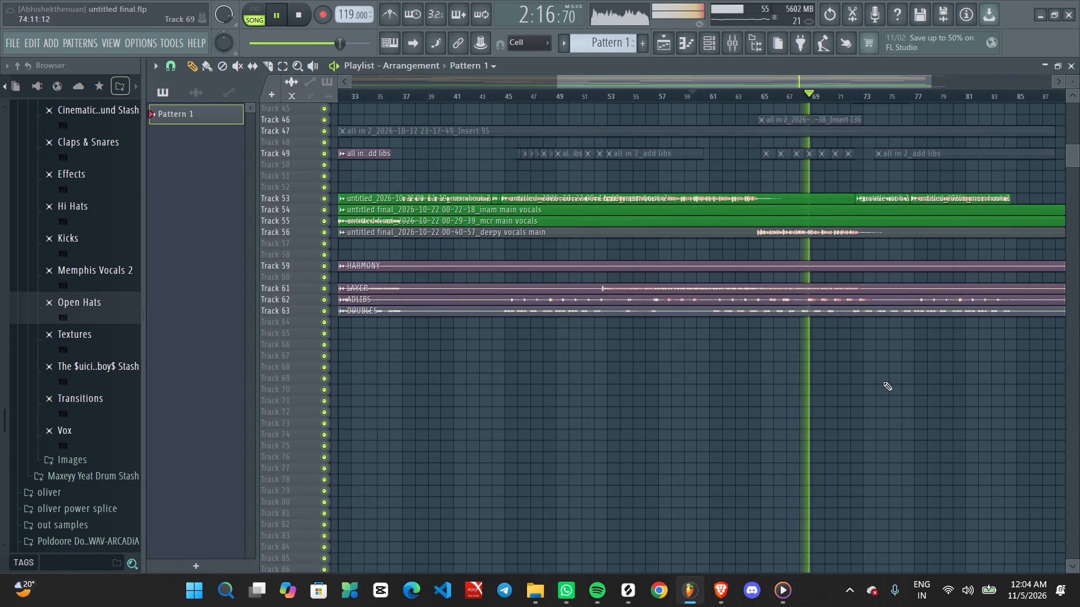
middle_click_drag(862, 381, 699, 395)
key("space")
key("space")
key("space")
scroll(661, 395, "up", 6)
key("space")
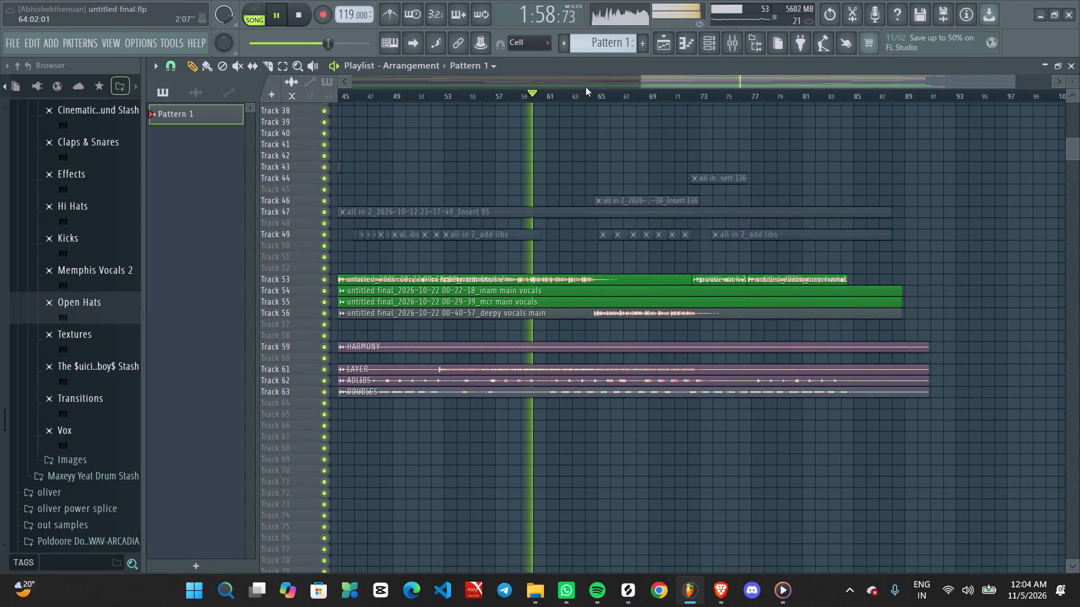
Play from bar 64 and examine the vocal clips on Tracks 53 to 63, including deepy vocals main, through bar 68.
left_click(591, 94)
scroll(651, 491, "up", 2, "ctrl")
scroll(651, 492, "up", 7, "alt")
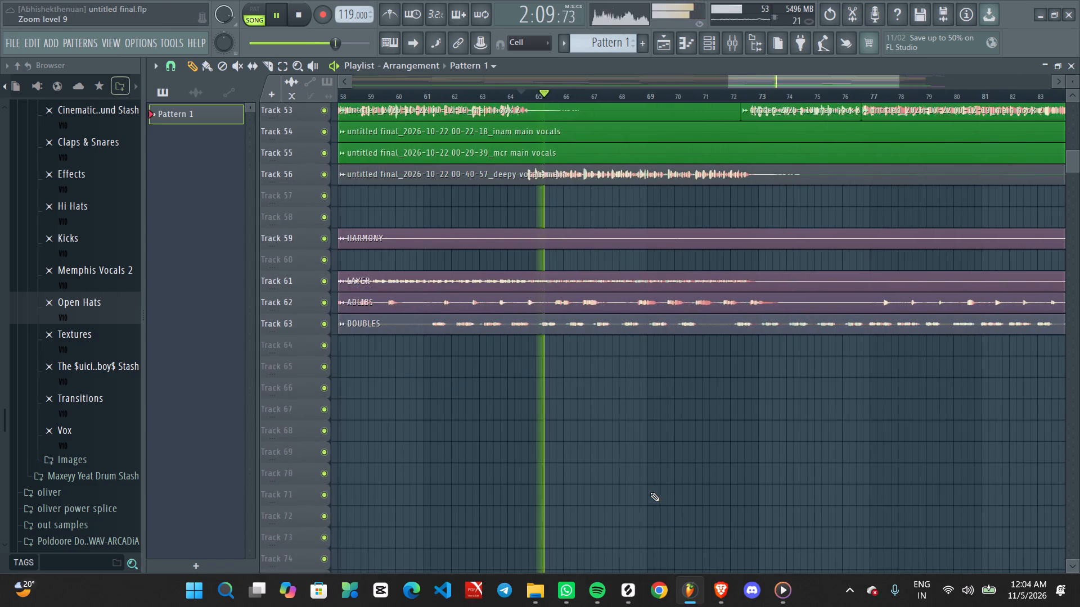
middle_click_drag(661, 478, 664, 464)
scroll(522, 466, "up", 1, "ctrl")
middle_click_drag(641, 437, 718, 434)
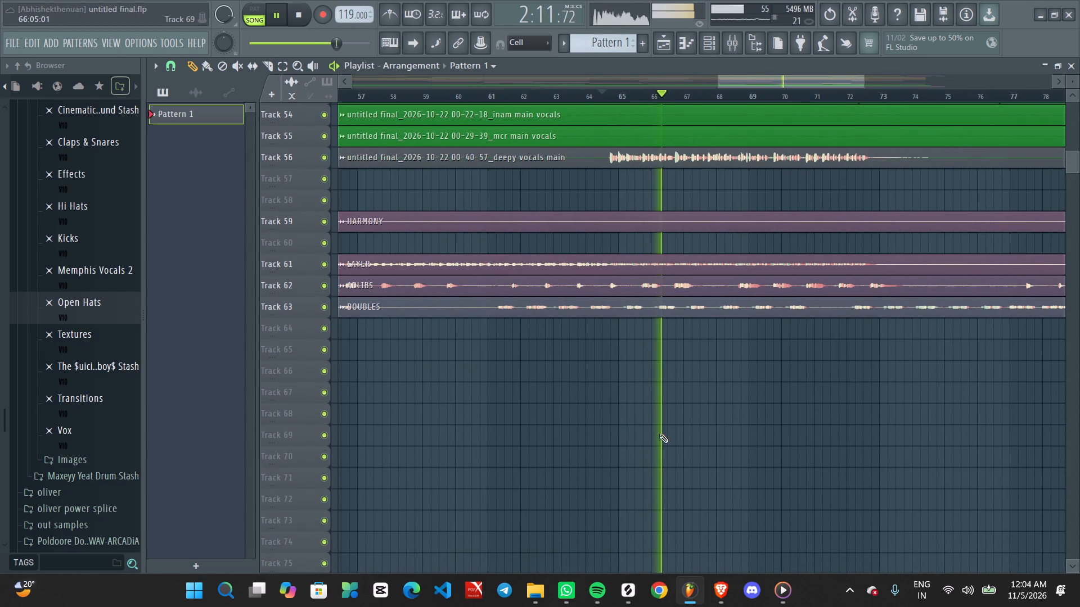
scroll(659, 434, "down", 6, "ctrl")
scroll(679, 450, "up", 6, "ctrl")
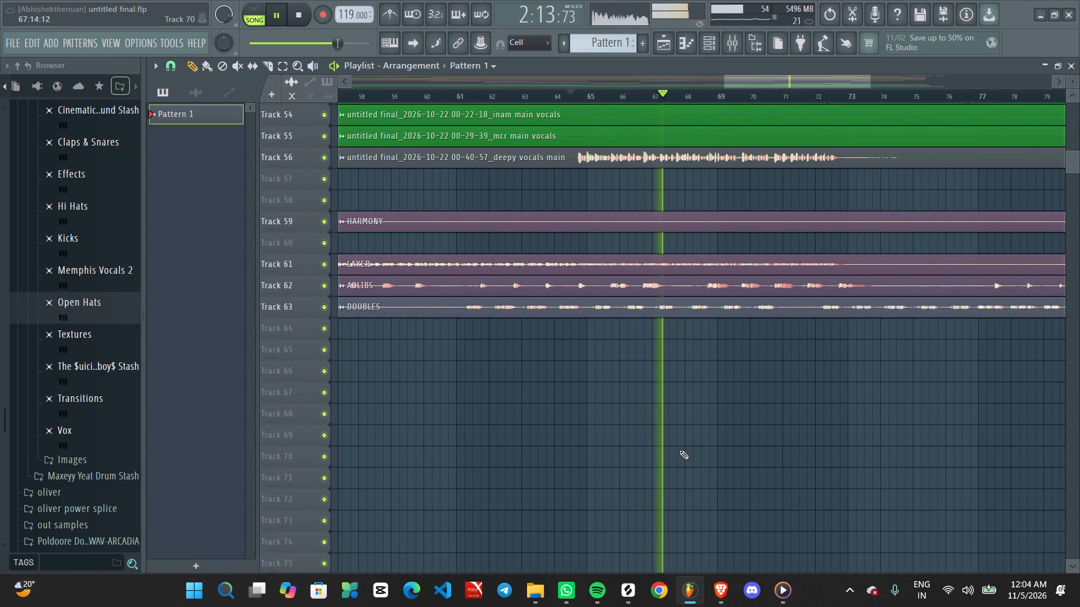
scroll(679, 450, "down", 5, "ctrl")
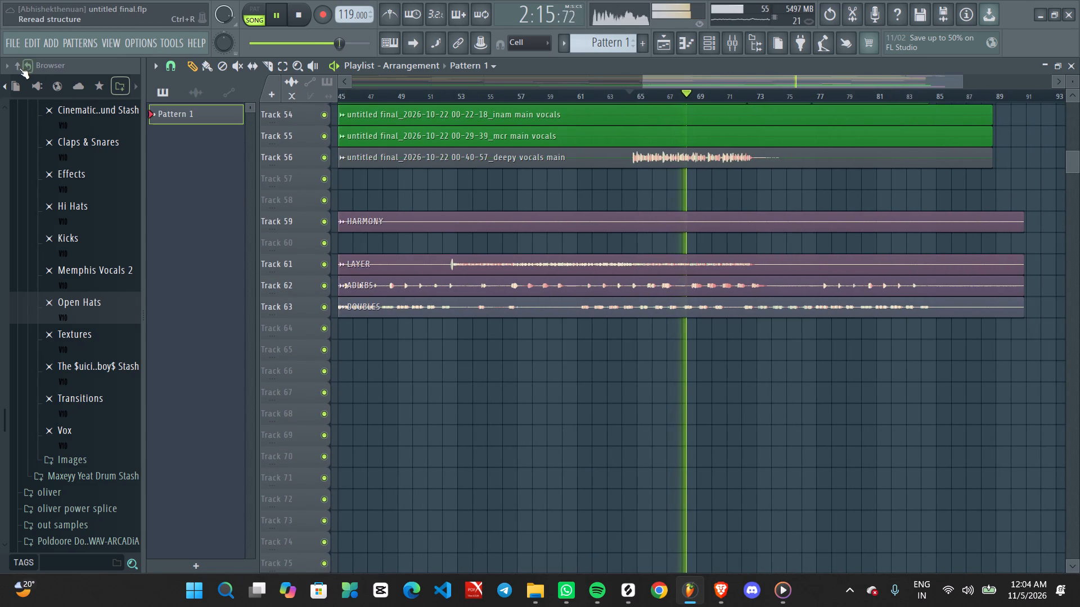
Collapse the browser's folder structure and hide the browser to widen the playlist.
left_click(16, 68)
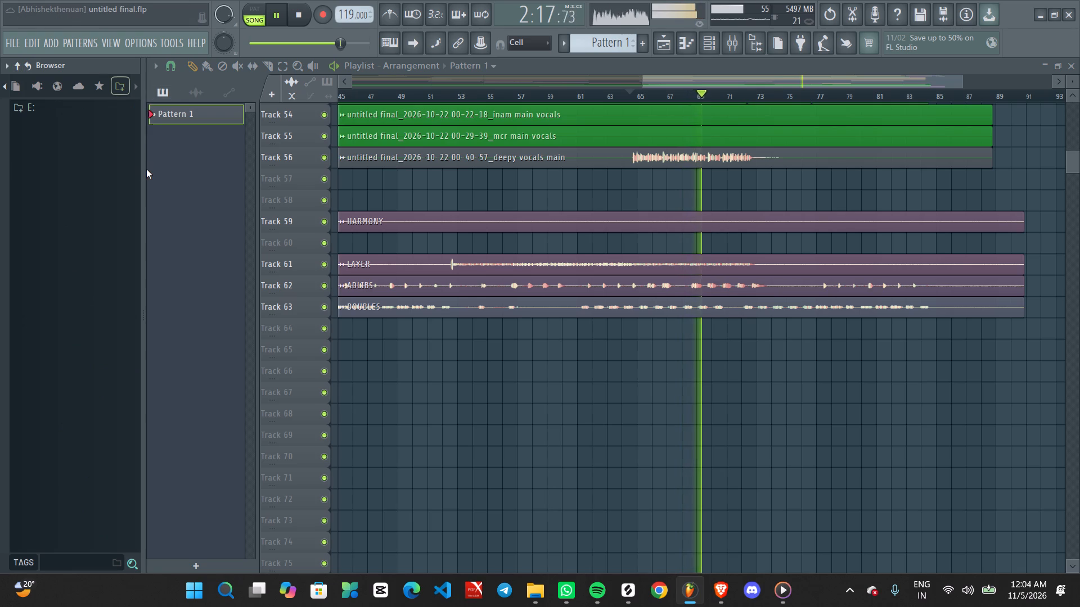
left_click(146, 169)
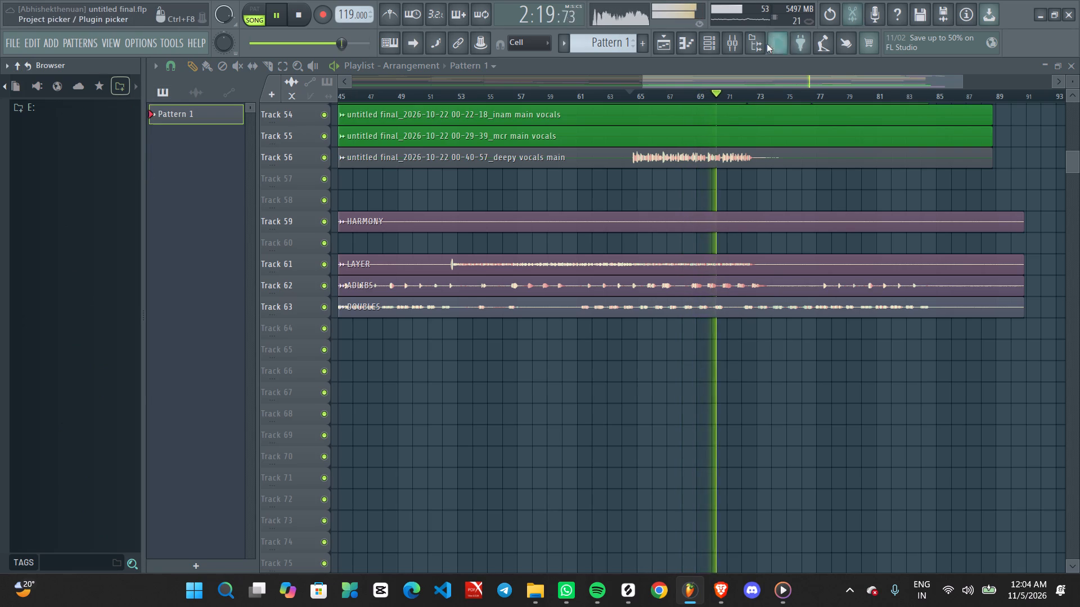
left_click(758, 43)
Examine the vocal clips on Tracks 53 to 63 from bar 70 to bar 75 during playback.
scroll(641, 372, "up", 2, "ctrl")
middle_click_drag(657, 372, 600, 317)
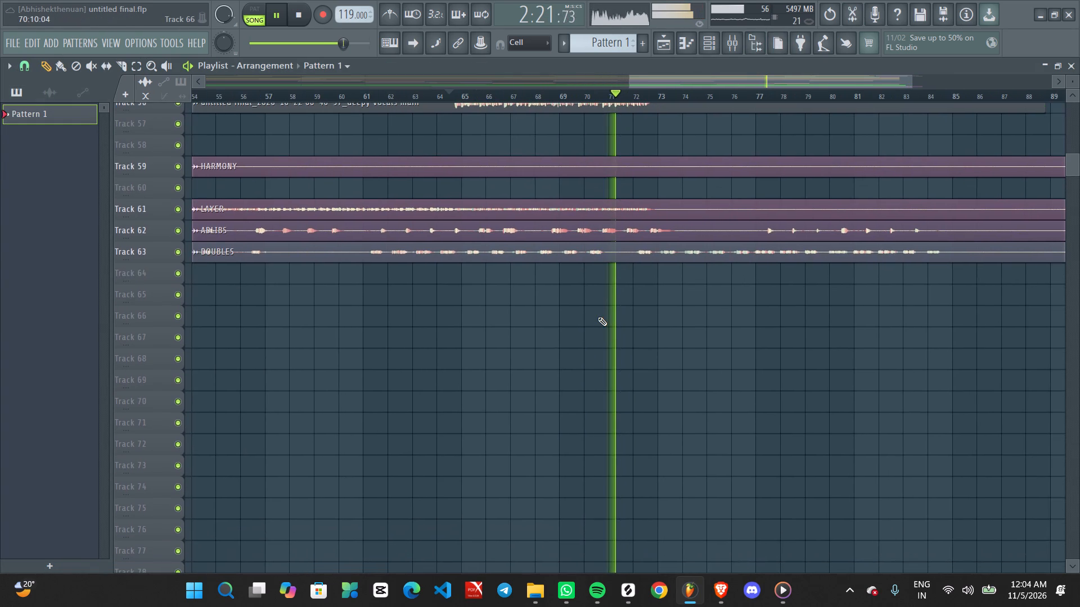
scroll(597, 317, "down", 8, "alt")
scroll(670, 331, "up", 2, "ctrl")
middle_click_drag(714, 332, 606, 363)
scroll(606, 364, "down", 8, "ctrl")
scroll(715, 362, "down", 9, "ctrl")
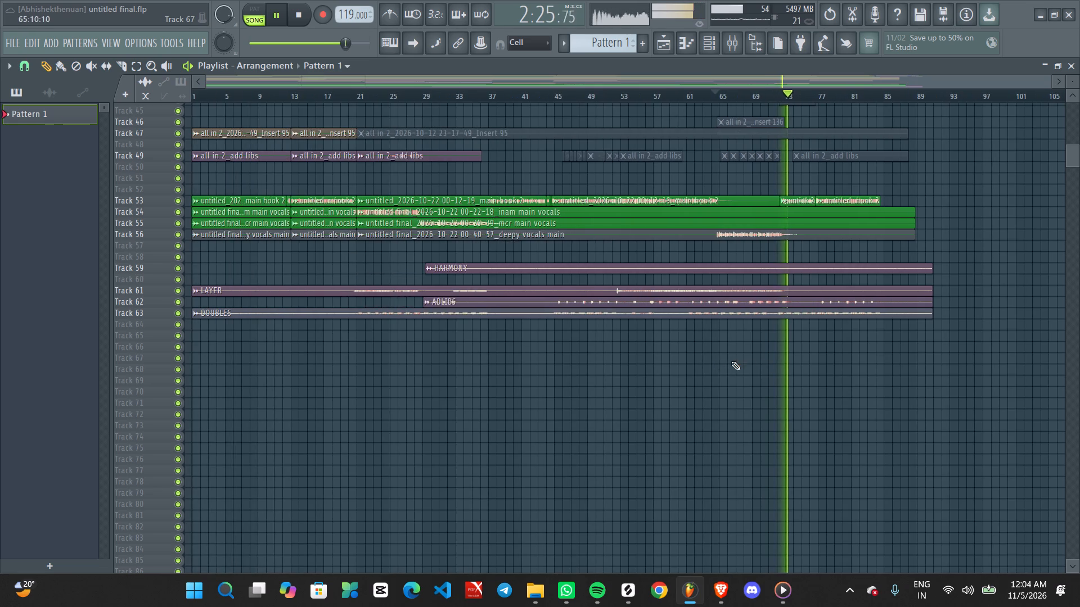
scroll(749, 361, "up", 3, "ctrl")
middle_click_drag(849, 361, 621, 468)
scroll(633, 465, "up", 2, "ctrl")
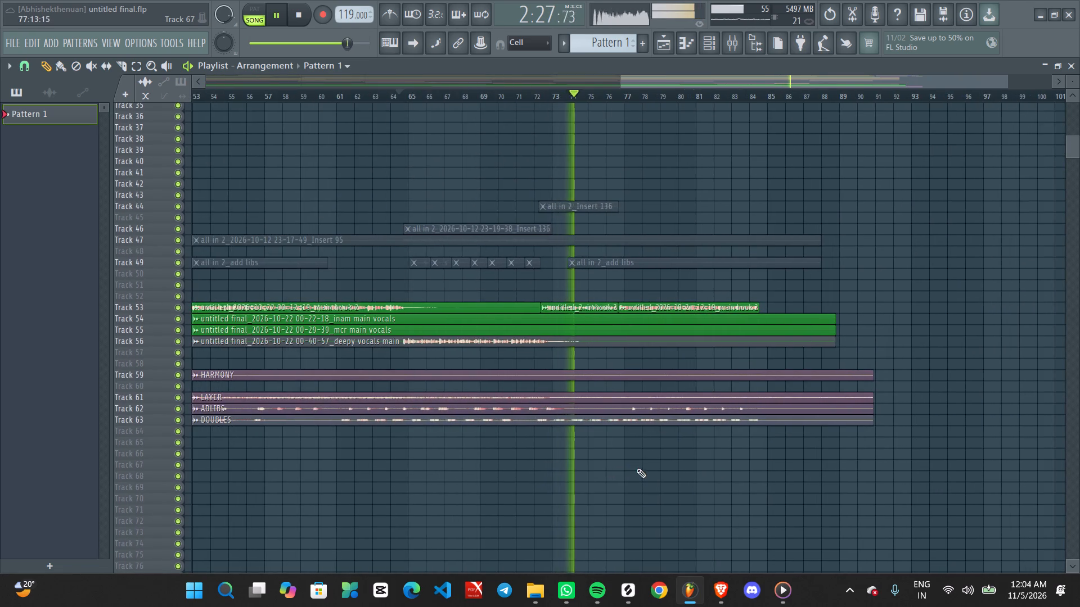
scroll(634, 470, "up", 1, "ctrl")
scroll(617, 470, "up", 7, "alt")
middle_click_drag(579, 413, 564, 312)
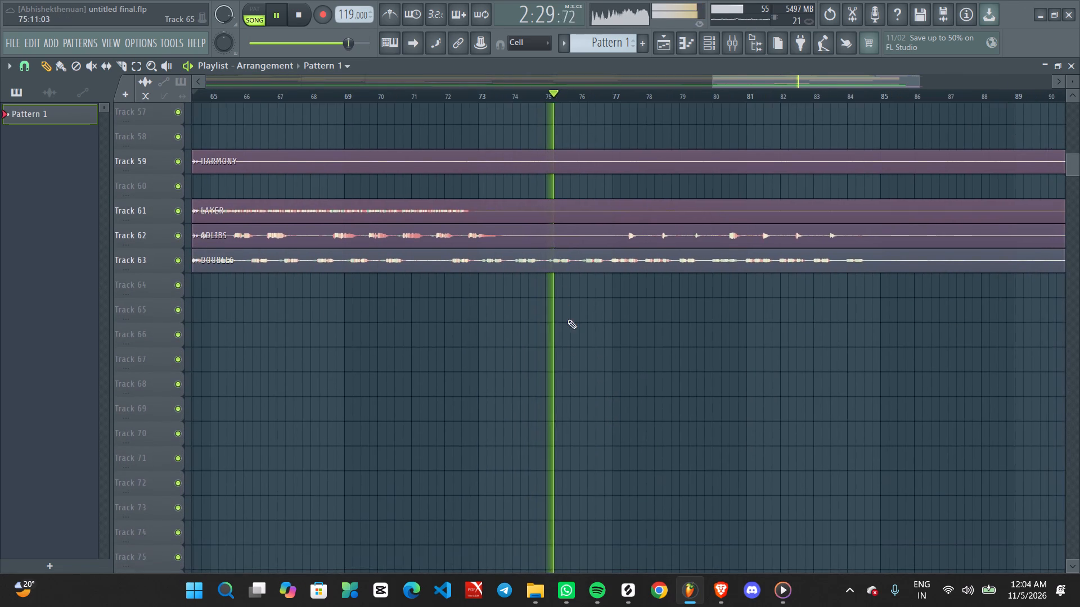
Examine the ADLIBS, DOUBLES and main hook clips up close from bar 76 to bar 78 during playback.
scroll(586, 357, "up", 3, "ctrl")
scroll(586, 357, "up", 4, "alt")
scroll(604, 357, "up", 3, "ctrl")
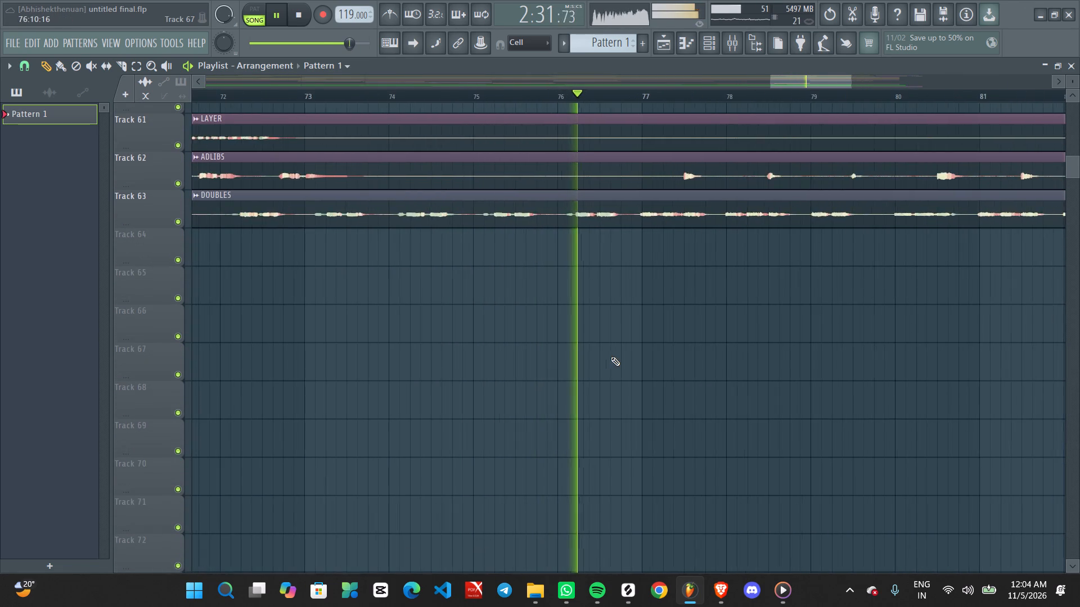
middle_click_drag(662, 355, 600, 381)
scroll(593, 381, "down", 14, "alt")
scroll(593, 381, "up", 3, "ctrl")
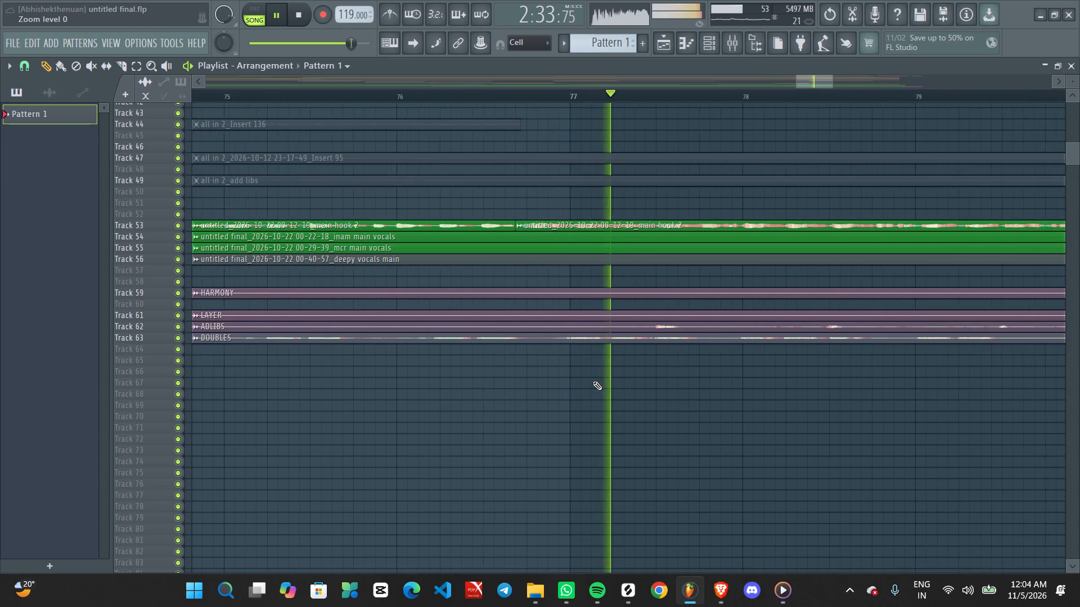
scroll(593, 381, "up", 3, "ctrl")
middle_click_drag(567, 414, 553, 309)
scroll(553, 310, "up", 1)
scroll(559, 323, "up", 7, "alt")
scroll(504, 335, "up", 3, "ctrl")
middle_click_drag(486, 342, 488, 396)
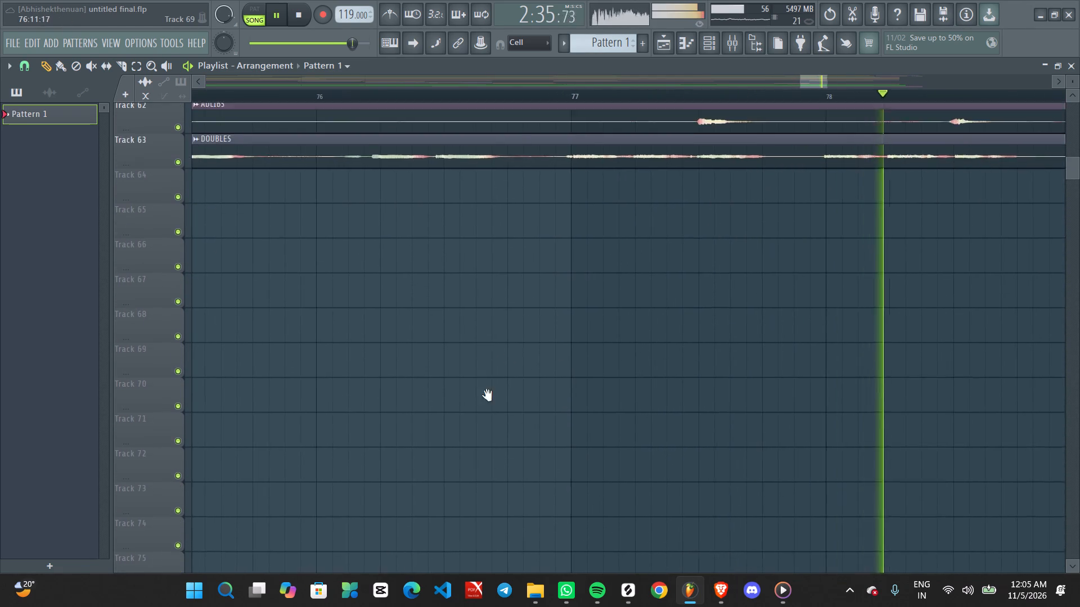
middle_click_drag(488, 396, 478, 469)
Examine the HARMONY, LAYER, ADLIBS and DOUBLES clips on Tracks 59 to 63 from bar 78 to bar 83 during playback.
scroll(587, 386, "down", 9, "ctrl")
scroll(656, 389, "down", 1, "ctrl")
scroll(656, 389, "up", 1, "ctrl")
scroll(656, 389, "down", 2, "ctrl")
scroll(696, 388, "up", 2, "ctrl")
middle_click_drag(694, 389, 602, 402)
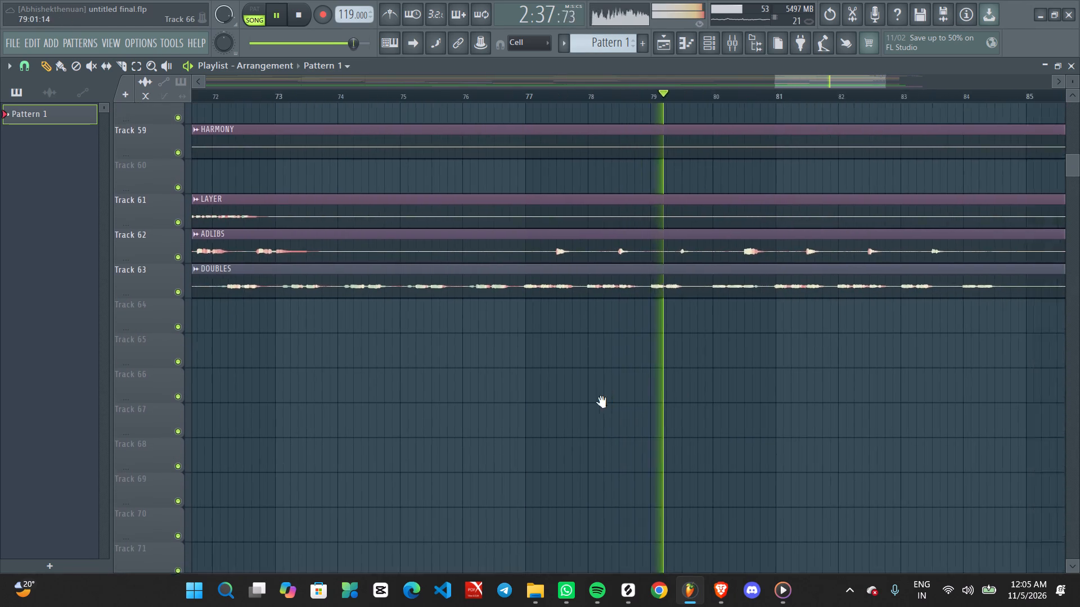
middle_click_drag(602, 402, 566, 410)
scroll(564, 410, "up", 4, "ctrl")
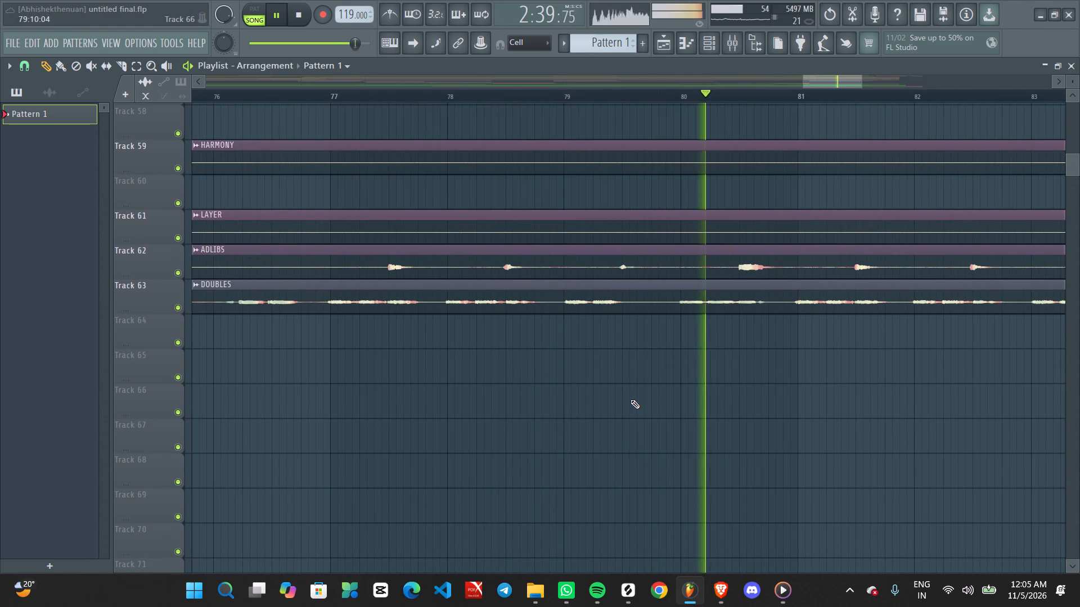
scroll(631, 400, "down", 9, "ctrl")
middle_click_drag(685, 387, 591, 397)
scroll(588, 397, "up", 8, "ctrl")
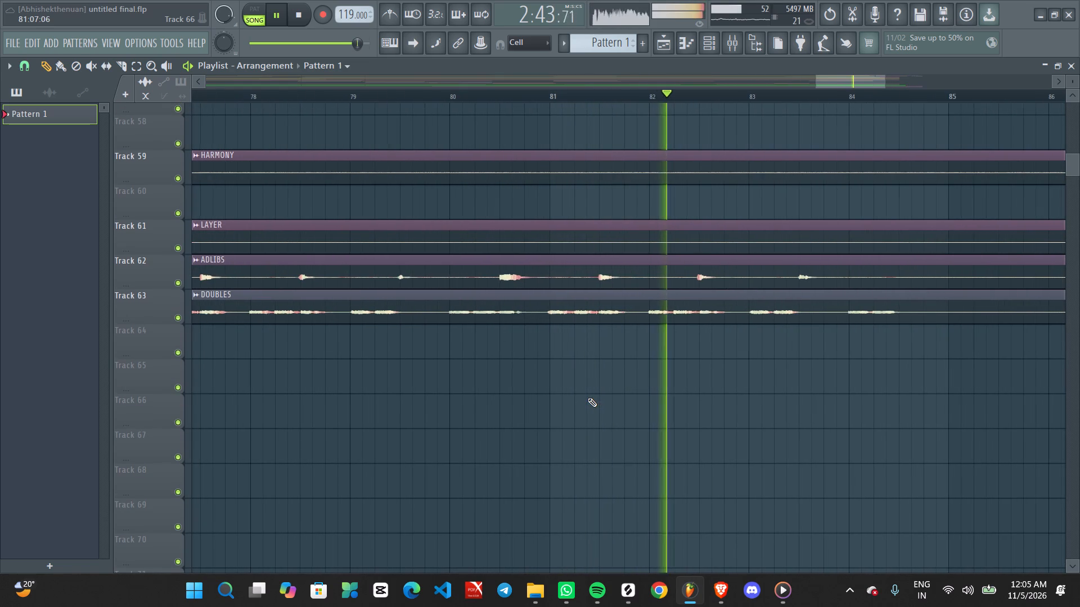
scroll(591, 392, "down", 9, "ctrl")
scroll(749, 360, "up", 2, "ctrl")
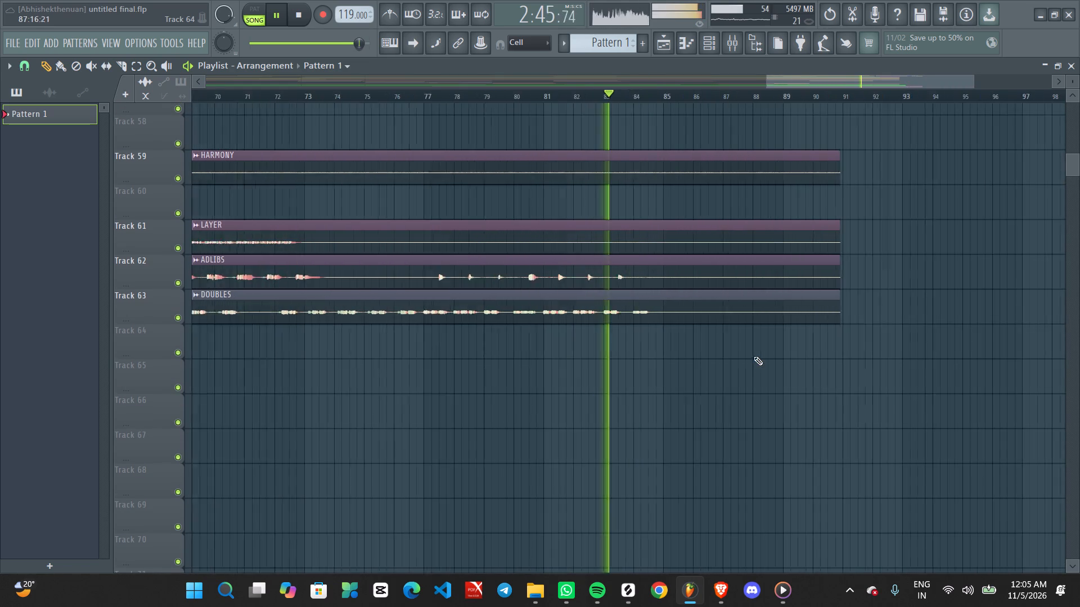
Shorten the end of the ADLIBS clip on Track 62 to about the middle of bar 84, after its last ad-lib.
scroll(754, 356, "up", 1, "ctrl")
left_click_drag(865, 260, 628, 259, "alt")
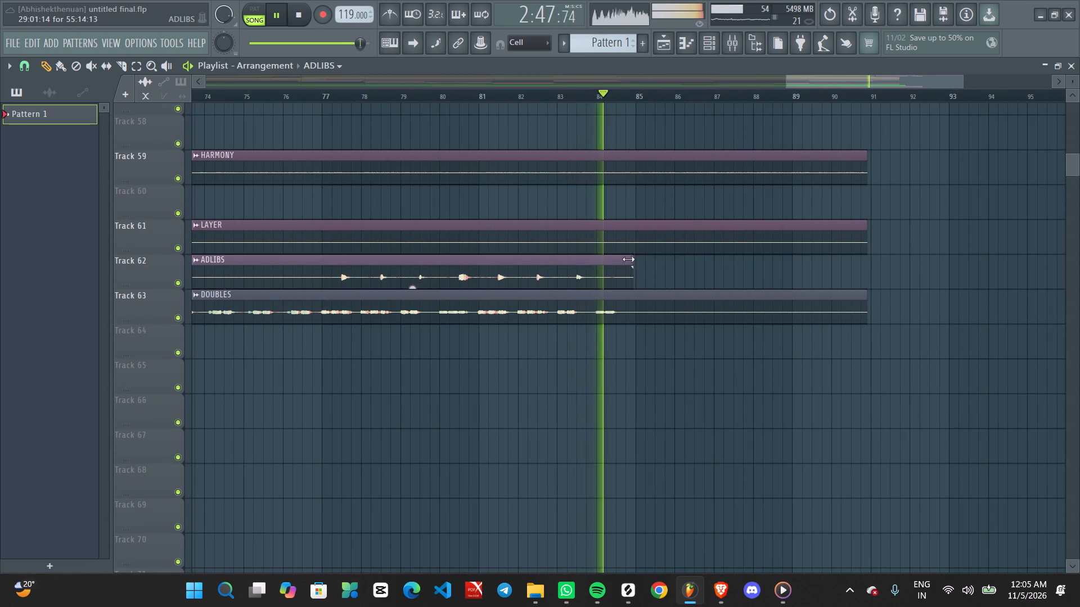
left_click_drag(628, 259, 611, 259, "alt")
Move the playback position to the start of bar 77, just before the last group of ad-libs, and stop playback.
key("space")
scroll(388, 404, "up", 3, "ctrl")
middle_click_drag(367, 414, 486, 441)
key("space")
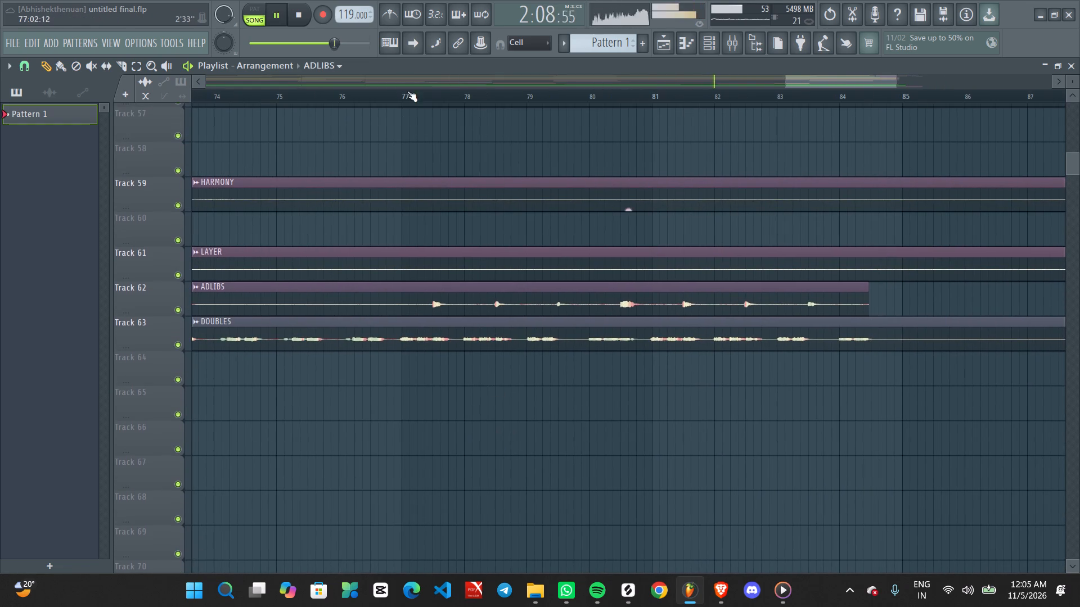
left_click(407, 96)
scroll(449, 333, "up", 3, "ctrl")
key("space")
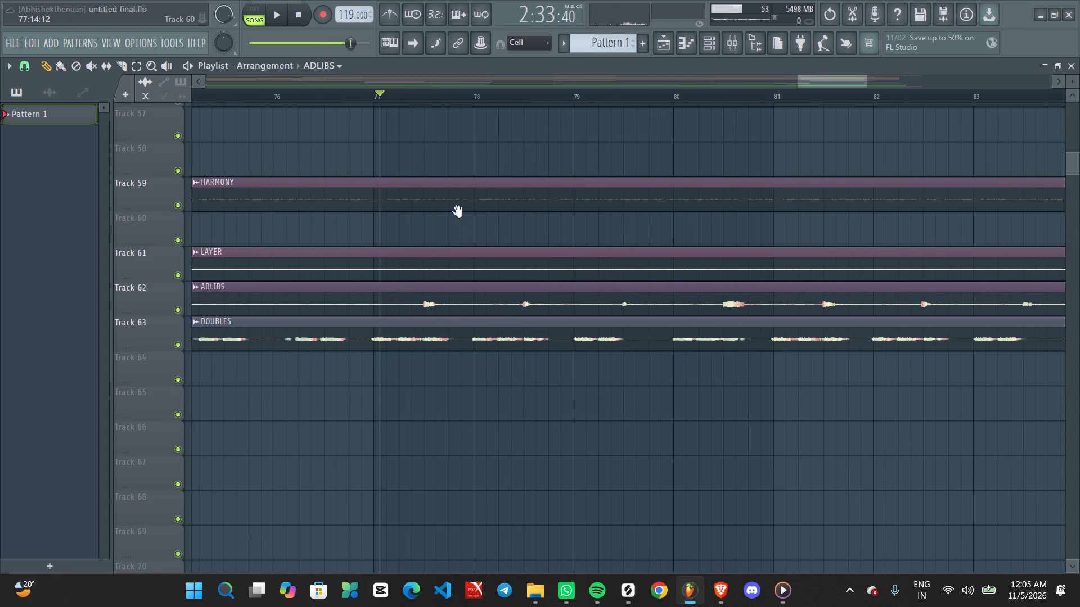
Slice the ADLIBS clip between its single ad-libs at 76:16, 78:02, 79:03, 80:03, 80:16, 81:16 and 82:13.
middle_click(458, 212)
right_click(459, 211)
left_click(488, 357)
left_click(483, 303)
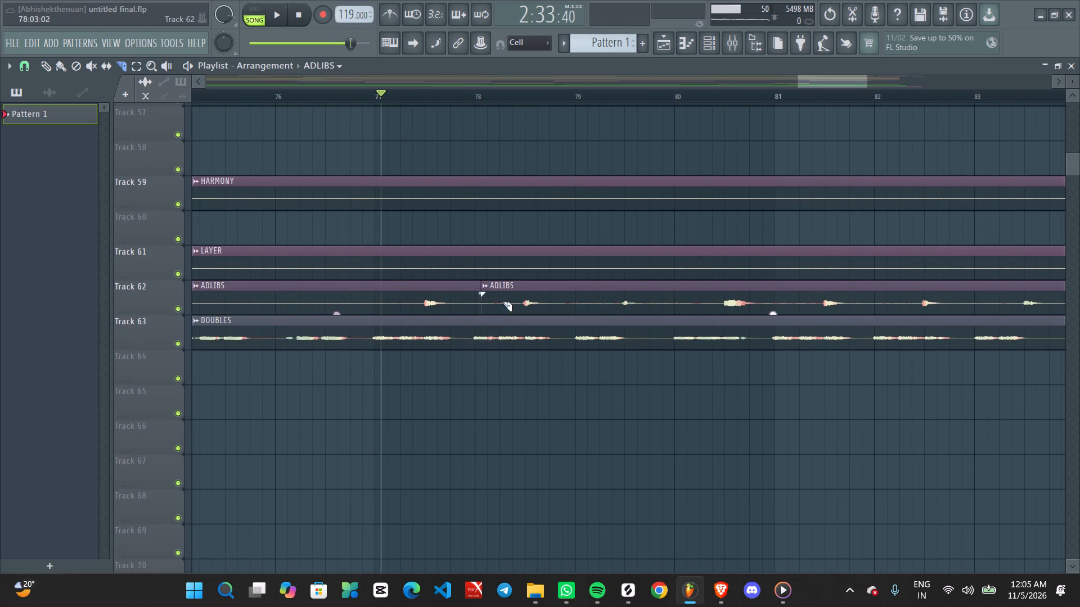
left_click(585, 302)
left_click(683, 300)
left_click(770, 300)
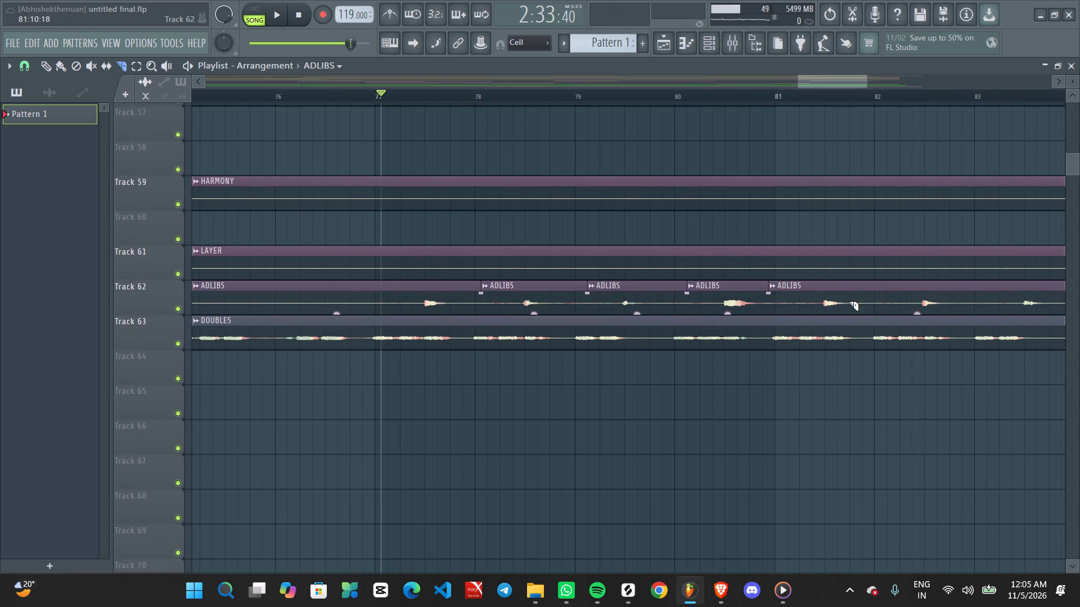
left_click(867, 301)
left_click(948, 297)
left_click(370, 305)
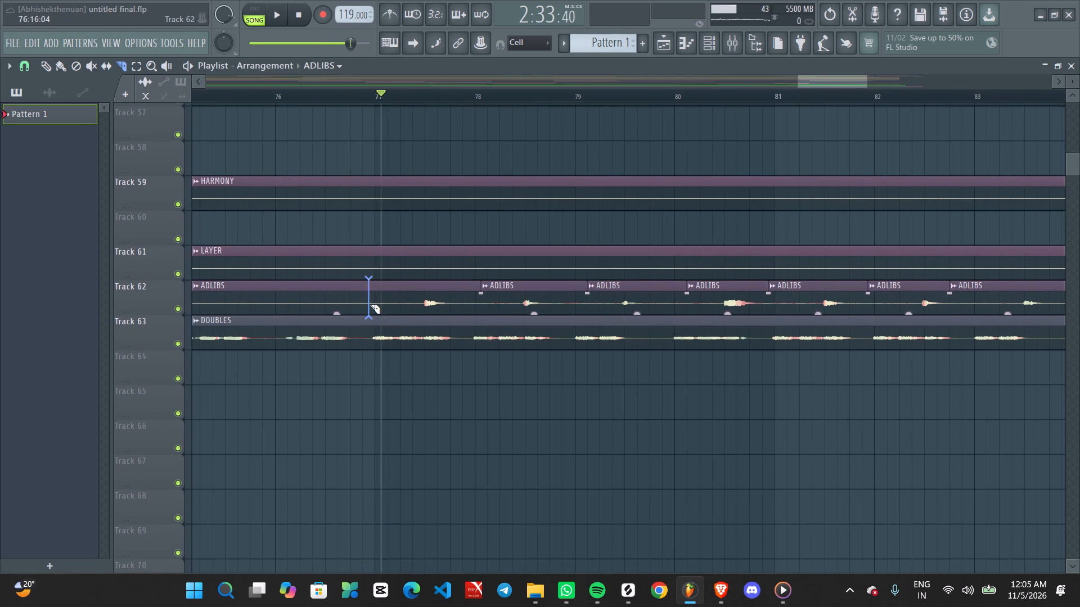
Switch back to the Draw tool and pan the ADLIBS slice starting at 76:16 to 44% left in its clip properties.
scroll(559, 360, "down", 4, "ctrl")
middle_click_drag(660, 351, 570, 351)
scroll(402, 248, "up", 2, "ctrl")
middle_click(424, 157)
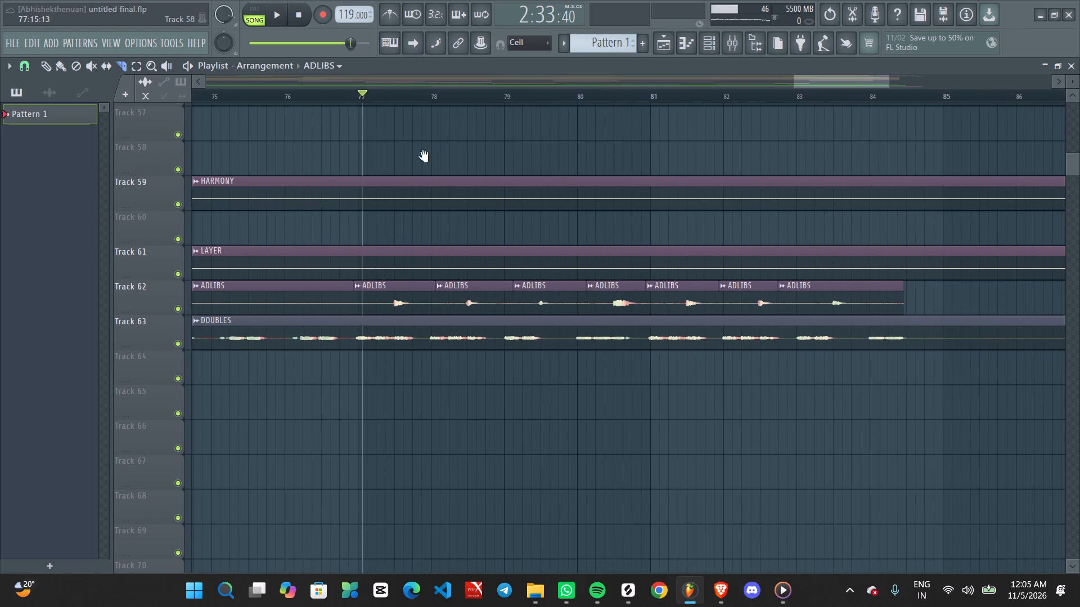
right_click(424, 157)
left_click(438, 175)
triple_click(380, 303, "alt")
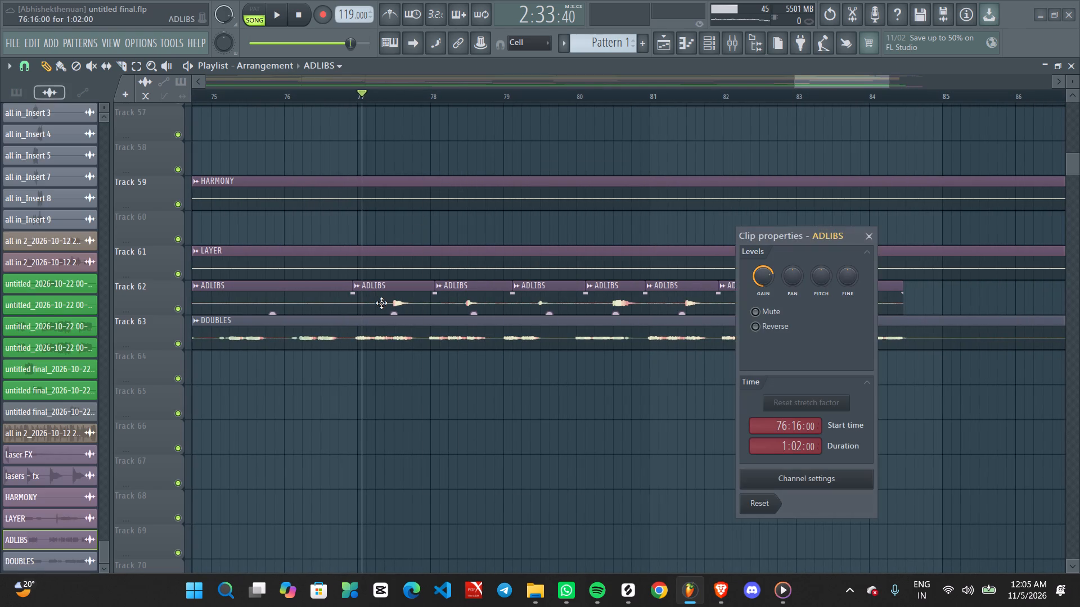
left_click_drag(795, 243, 469, 191)
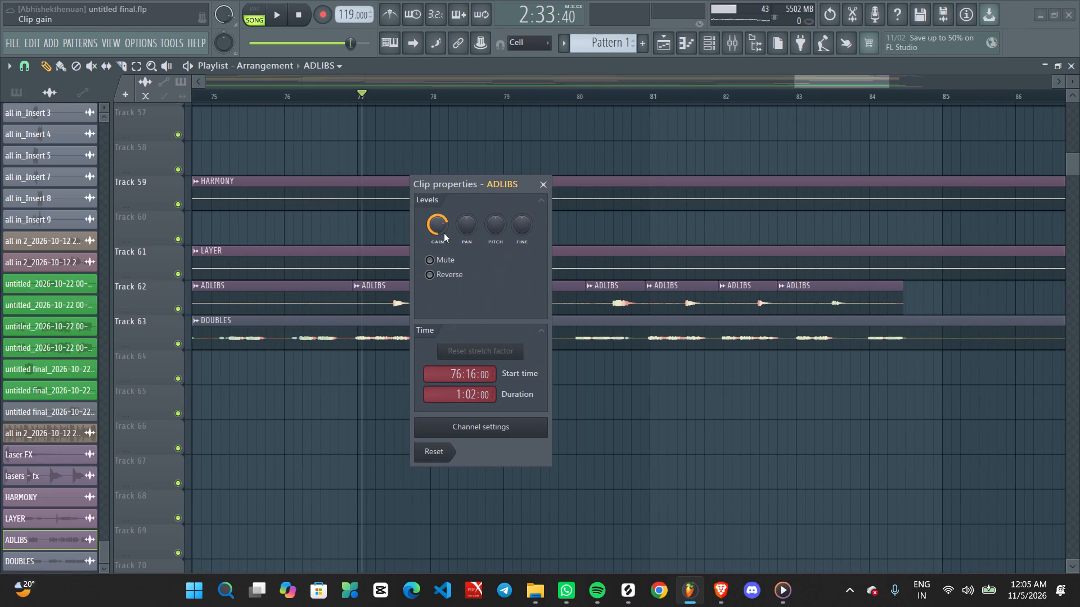
scroll(463, 234, "down", 7)
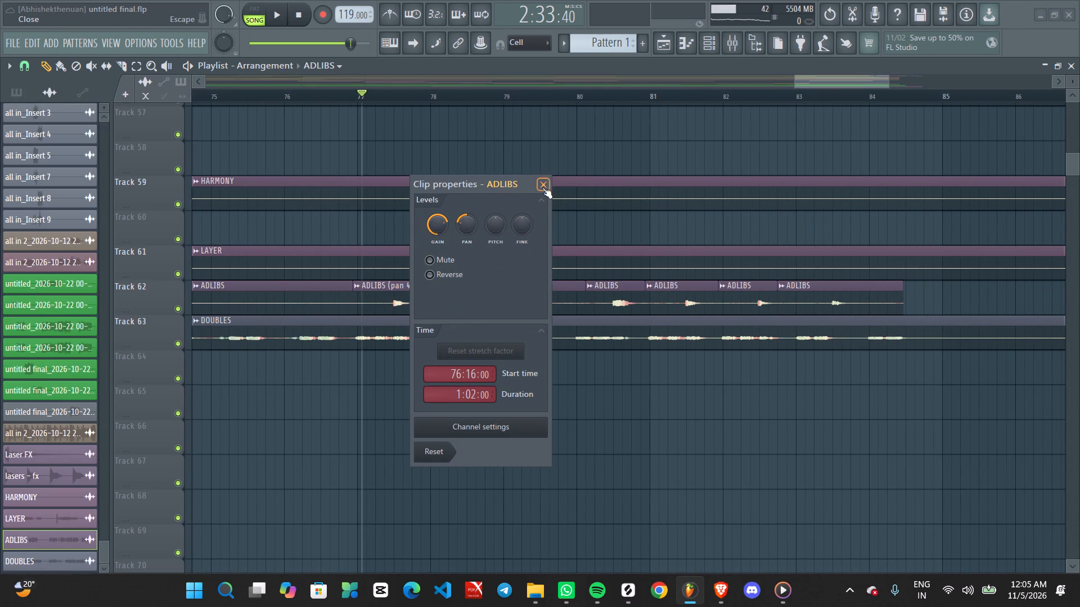
left_click(542, 188)
Pan the ADLIBS slice starting at 78:02 to 44% right.
double_click(479, 303, "alt")
scroll(467, 230, "up", 2)
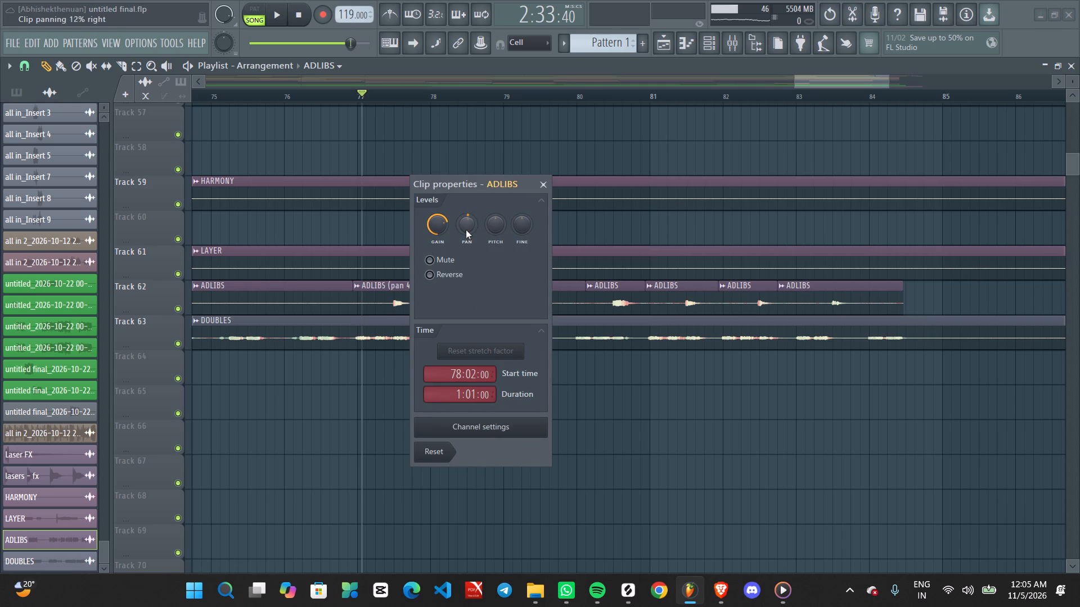
scroll(466, 230, "up", 5)
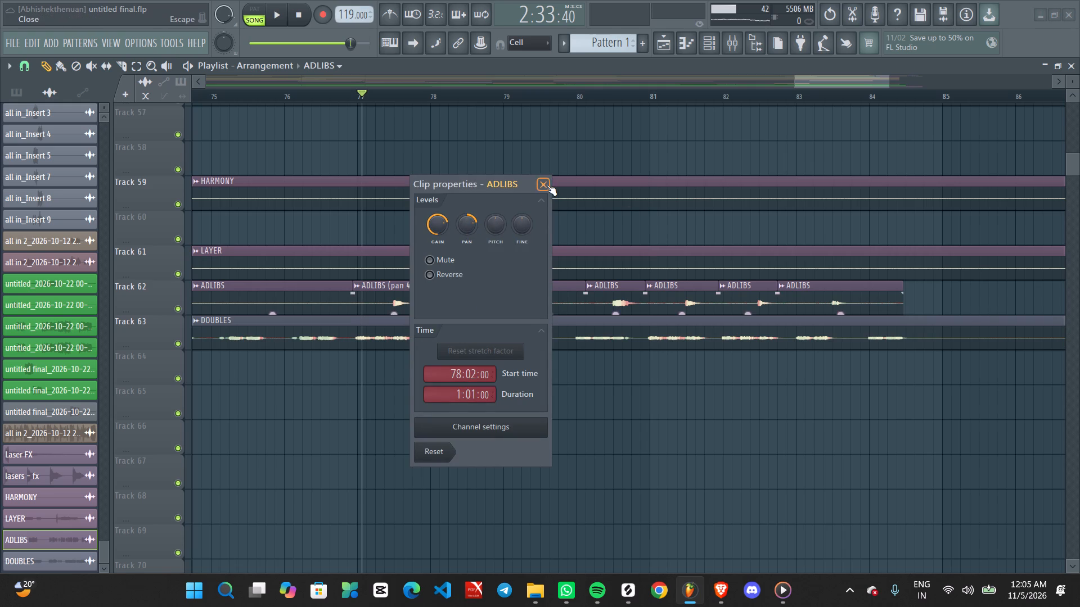
left_click(547, 185)
Pan the ADLIBS slice starting at 79:03 to 56% left.
double_click(549, 303)
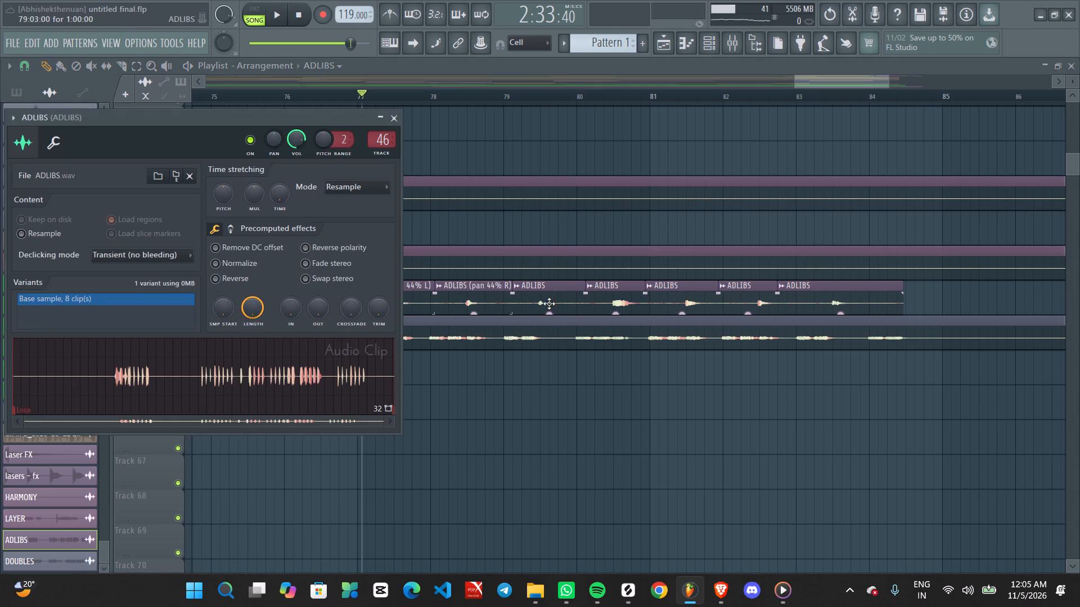
left_click(394, 125)
double_click(537, 299, "alt")
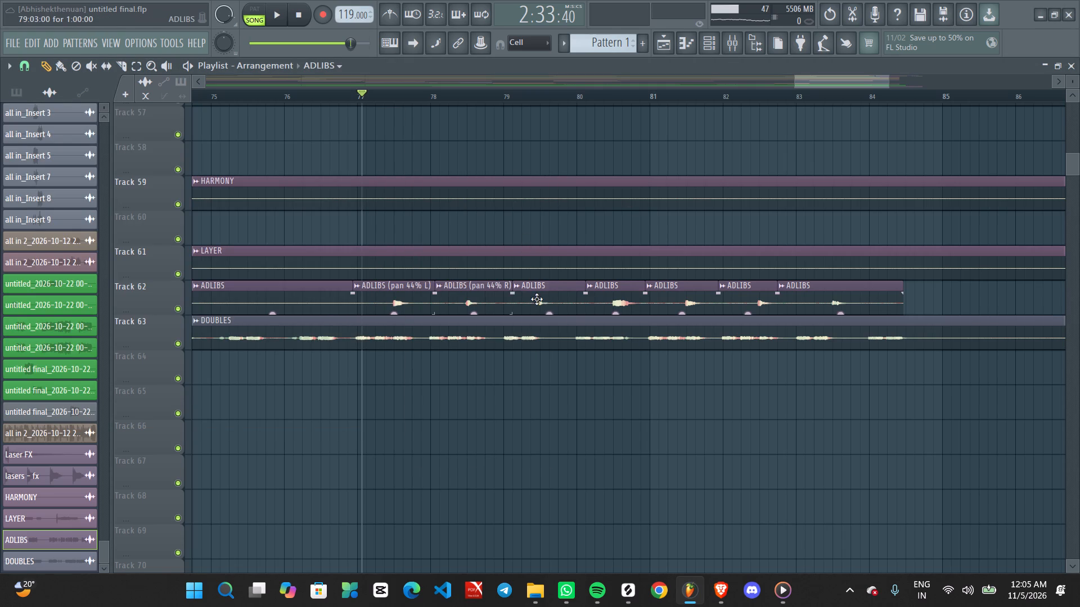
scroll(462, 222, "down", 9)
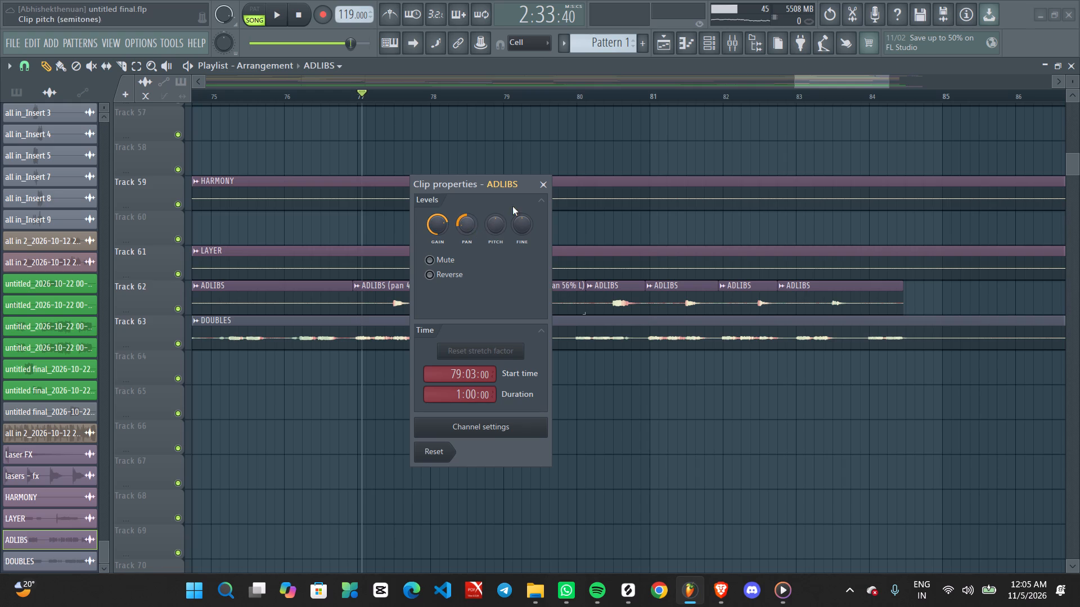
left_click(548, 179)
Pan the ADLIBS slice starting at 80:03 to 50% right and start playback from bar 77.
double_click(622, 298, "alt")
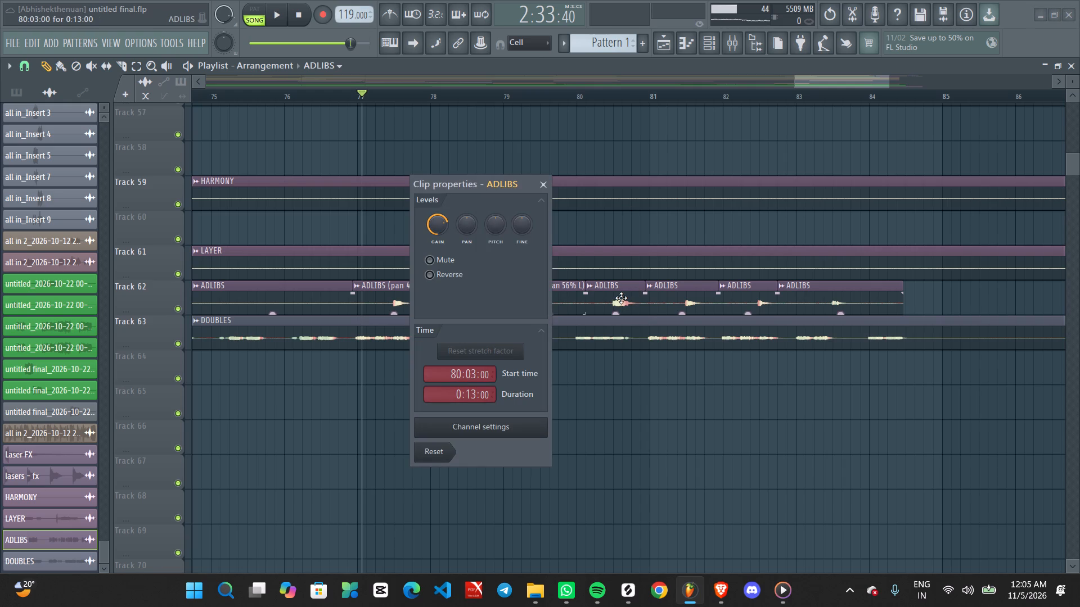
scroll(474, 225, "up", 8)
key("space")
left_click(538, 187)
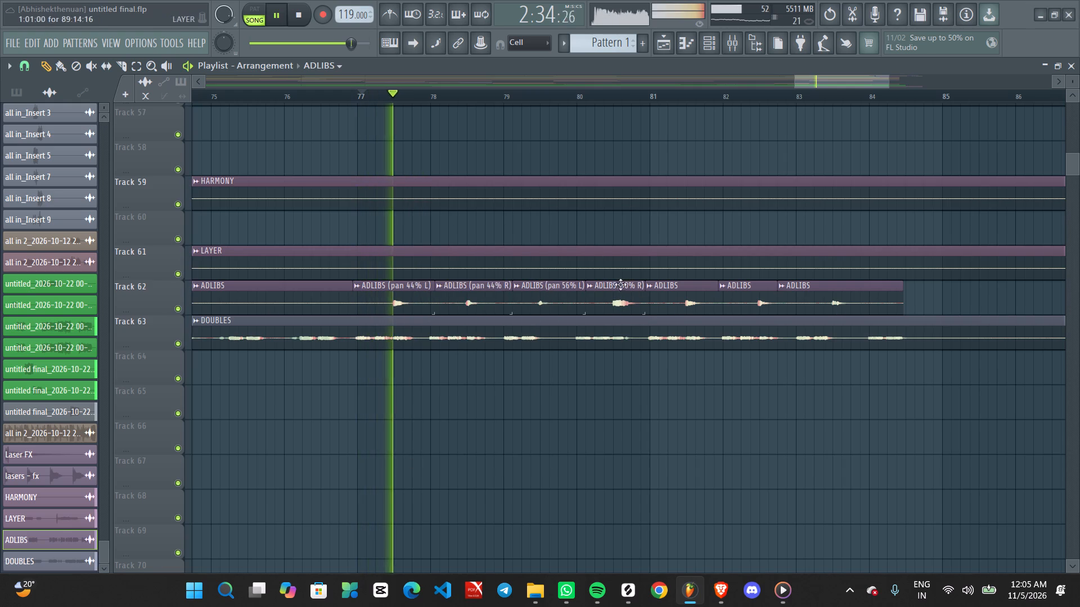
Pan the ADLIBS slice starting at 80:16 to 31% right while the song plays.
double_click(682, 302, "alt")
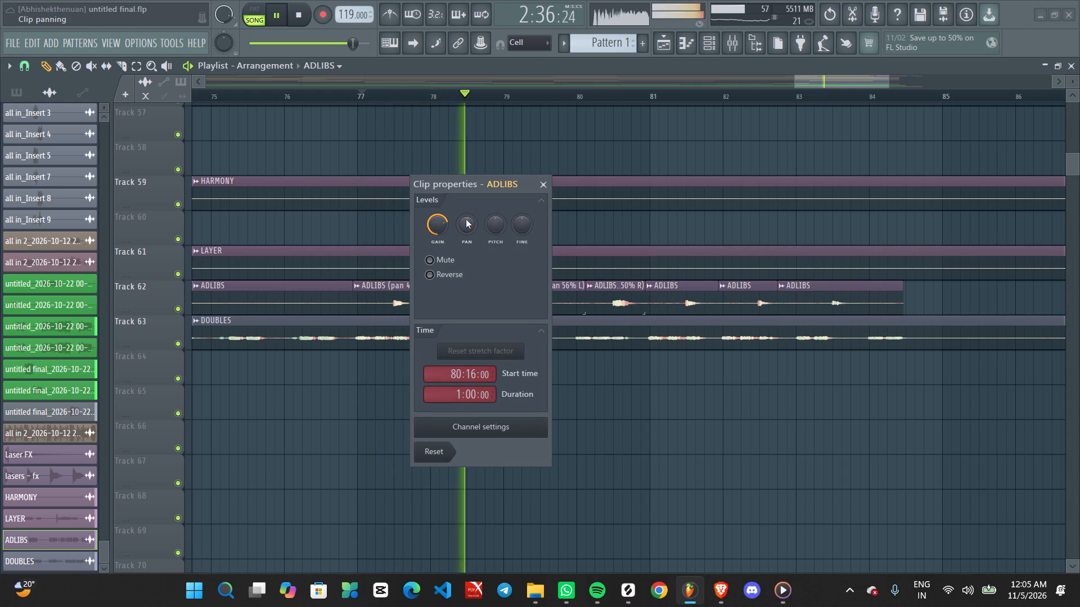
scroll(465, 219, "up", 7)
scroll(465, 219, "down", 2)
left_click(539, 188)
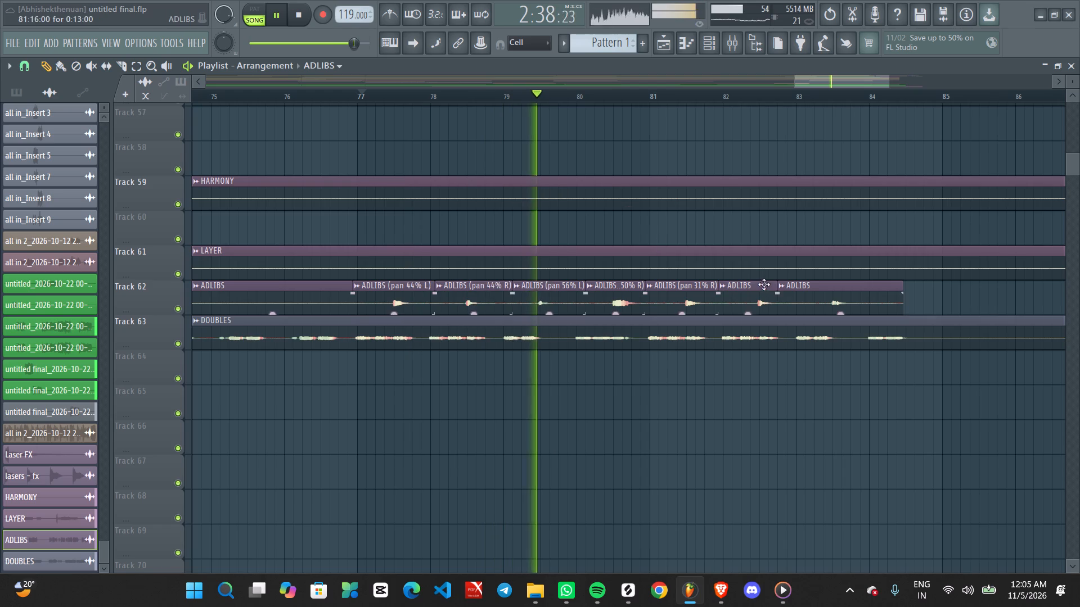
Pan the ADLIBS slice starting at 81:16 to 31% left.
double_click(758, 302, "alt")
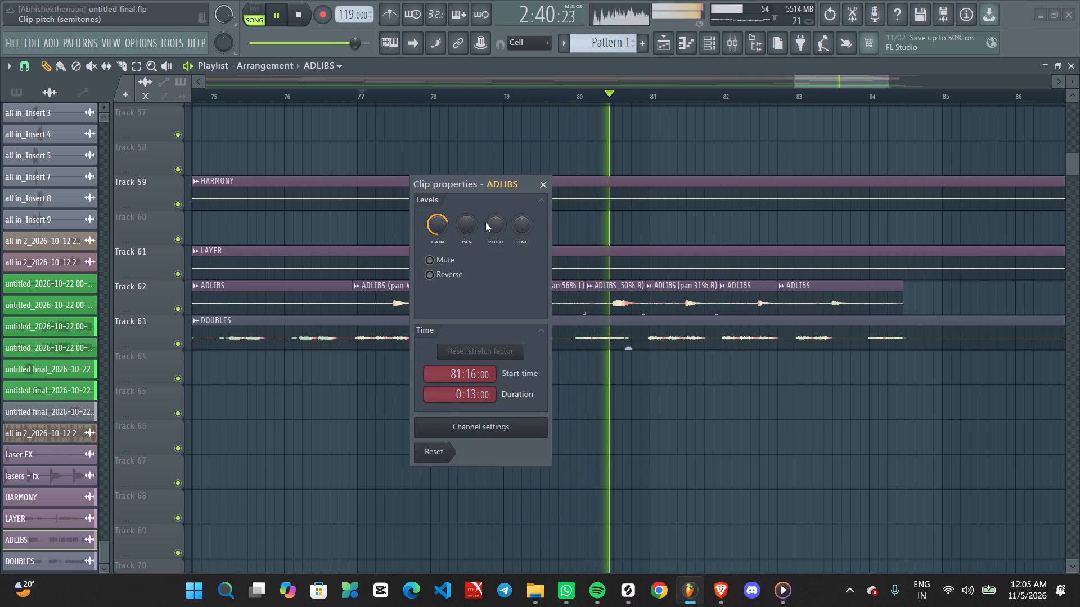
scroll(467, 223, "down", 5)
left_click(543, 188)
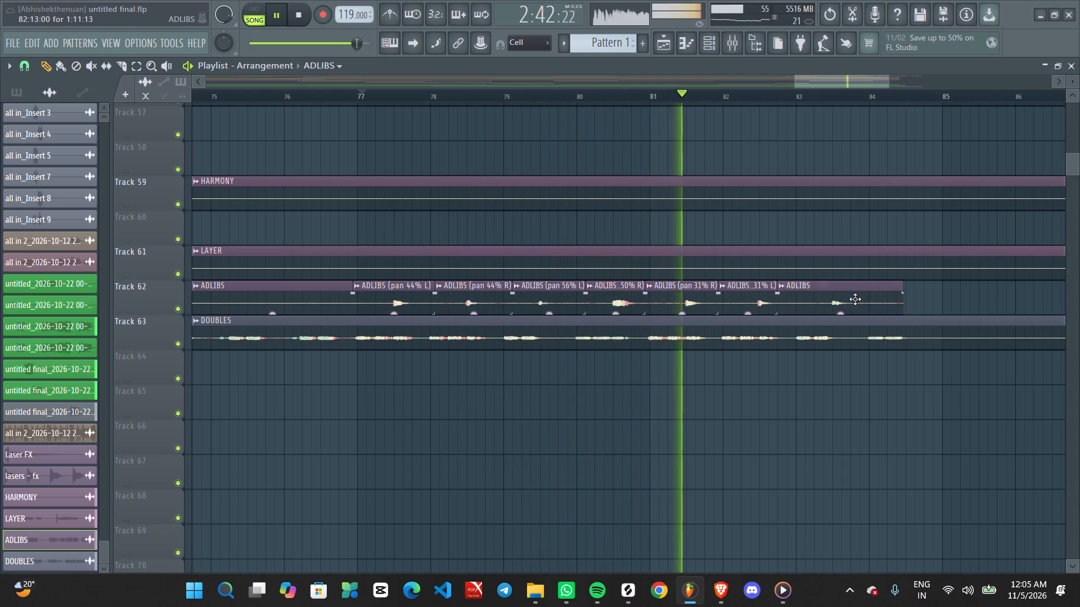
Pan the last ADLIBS slice, starting at 82:13, to 38% right.
double_click(855, 299, "alt")
scroll(466, 228, "up", 6)
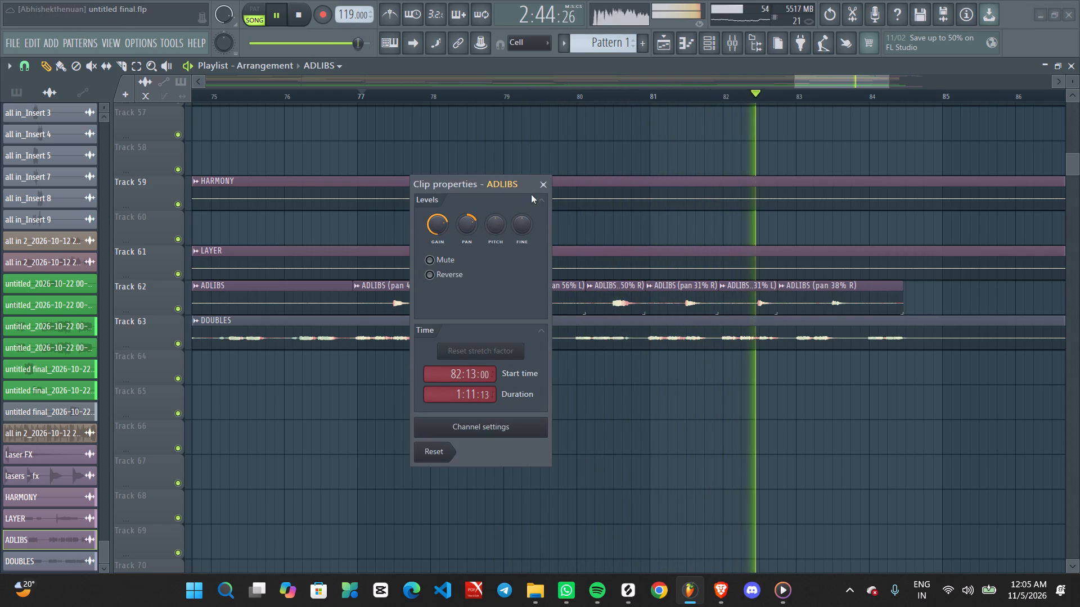
left_click(541, 186)
Listen to the panned ADLIBS slices through bar 85 and examine them against the neighbouring vocal clips, then stop playback.
scroll(577, 289, "down", 9, "ctrl")
scroll(581, 382, "up", 8, "ctrl")
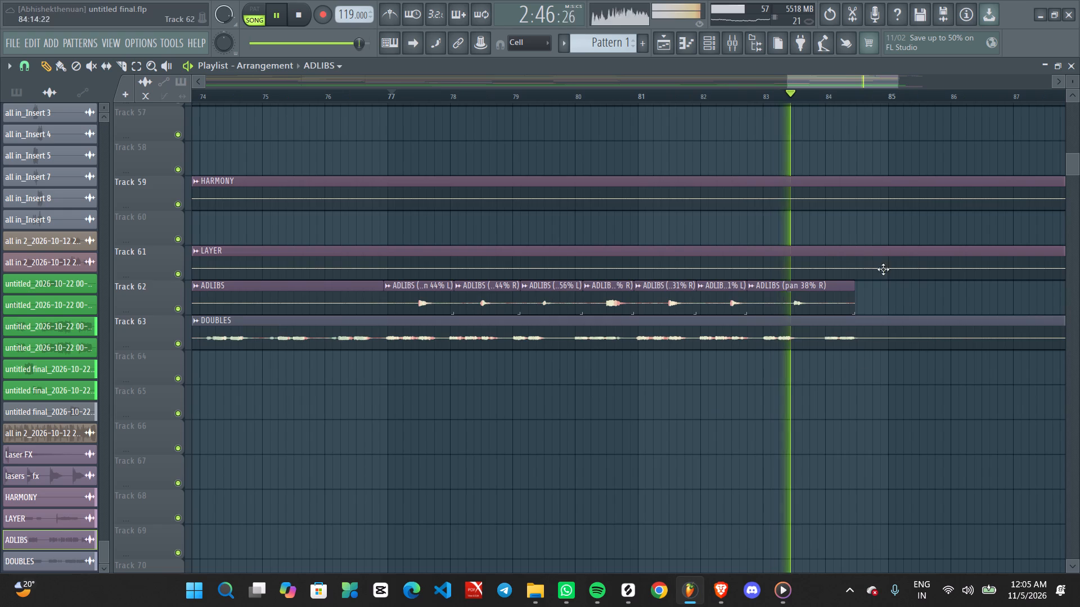
scroll(605, 333, "down", 5, "ctrl")
scroll(615, 346, "up", 1, "ctrl")
scroll(616, 347, "down", 2, "ctrl")
scroll(707, 377, "down", 9, "ctrl")
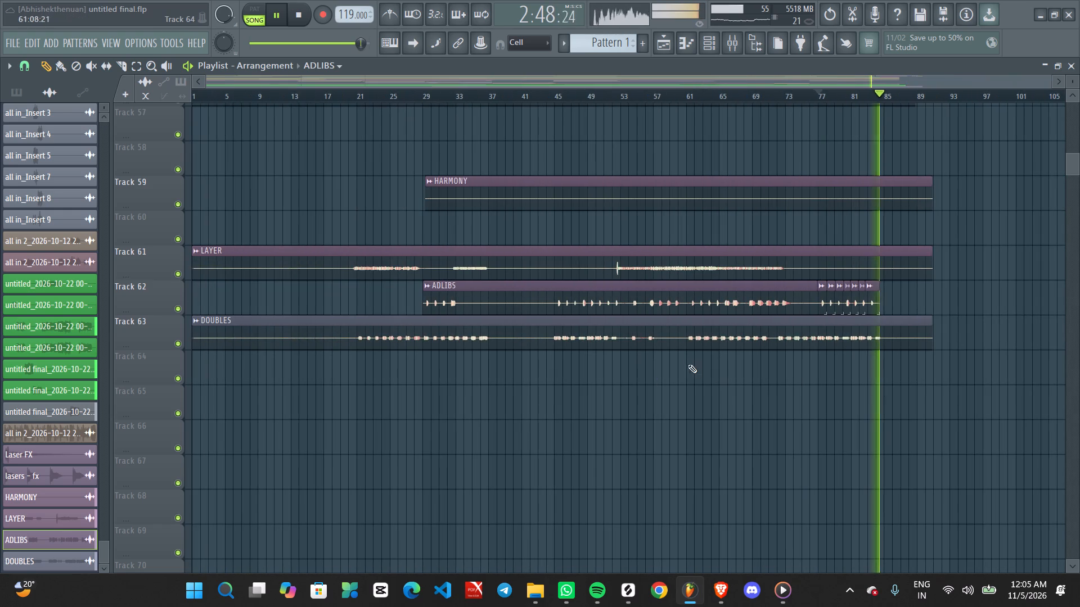
scroll(684, 361, "down", 4, "ctrl")
scroll(807, 287, "up", 8, "ctrl")
scroll(879, 330, "up", 5, "ctrl")
middle_click_drag(923, 371, 592, 396)
key("space")
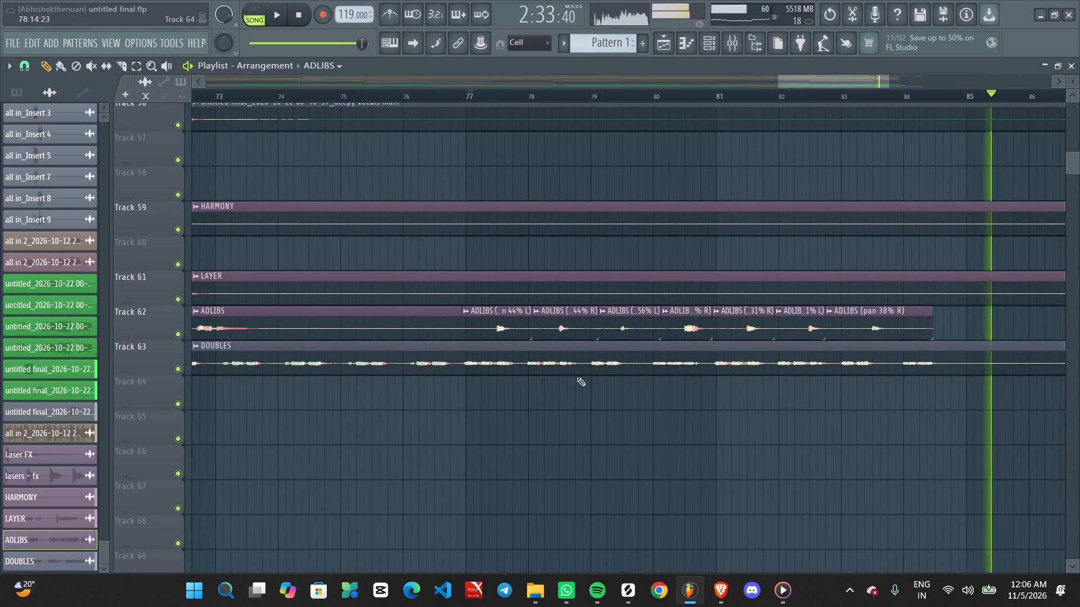
Select the seven panned ADLIBS slices and raise their clip gain together to 2.5 dB during playback from bar 77.
key("space")
left_click_drag(492, 319, 986, 319, "ctrl")
key("space")
key("space")
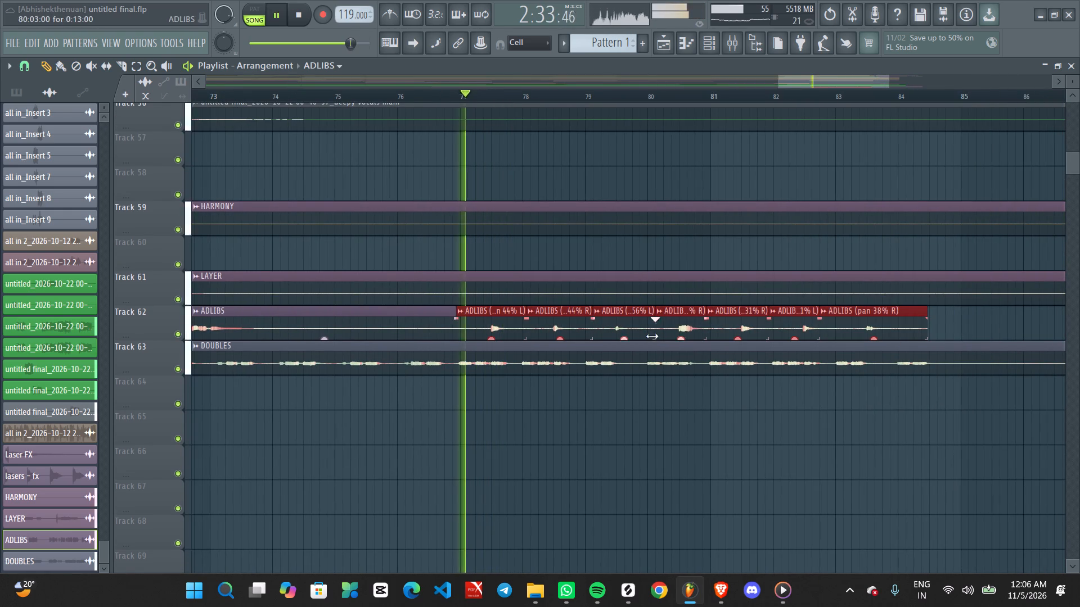
left_click_drag(624, 338, 629, 324)
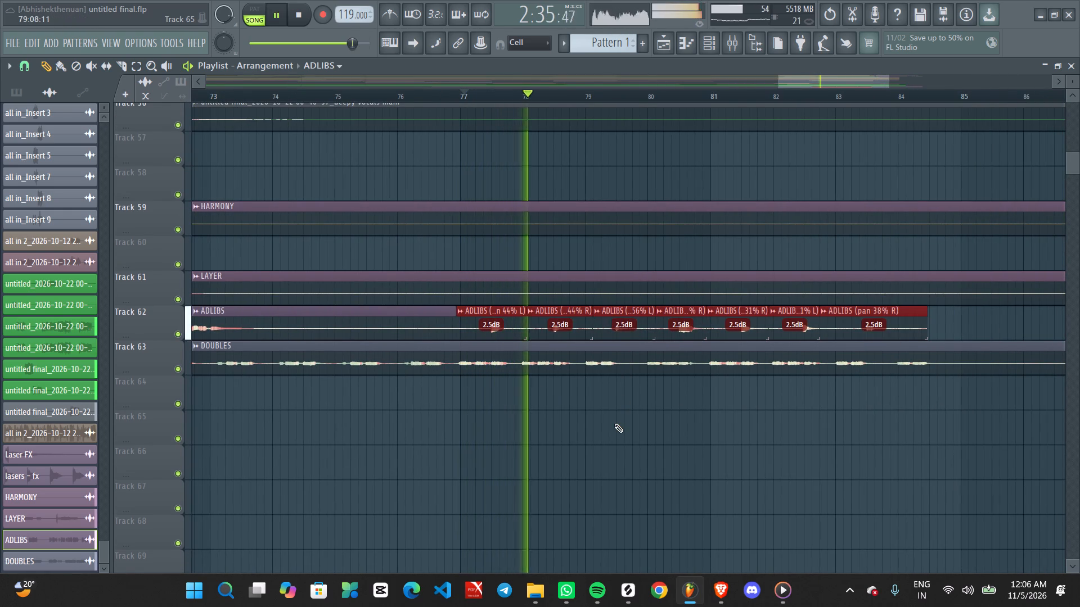
left_click(614, 424, "ctrl")
Raise the volume fader of ADLIBS mixer insert 46 slightly, level with the neighbouring inserts, while the song plays.
scroll(615, 424, "down", 6, "ctrl")
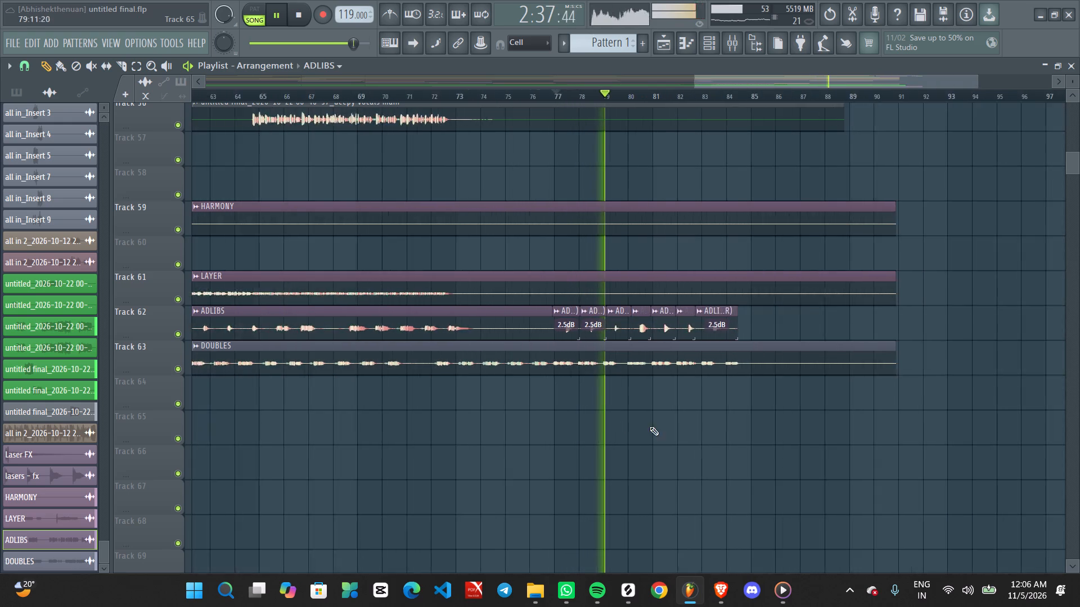
scroll(655, 427, "up", 3, "ctrl")
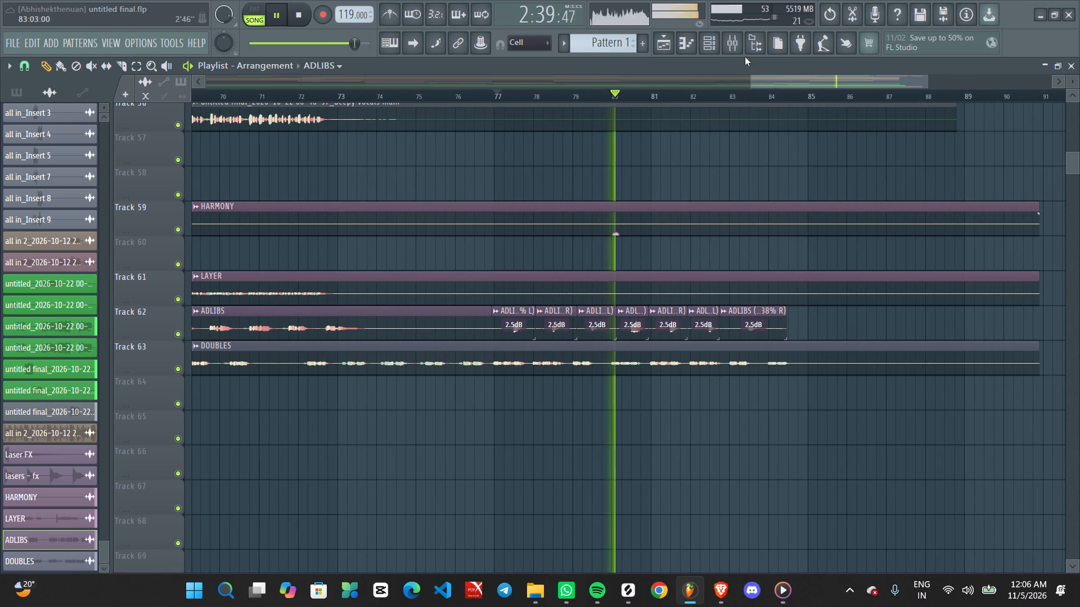
double_click(604, 315)
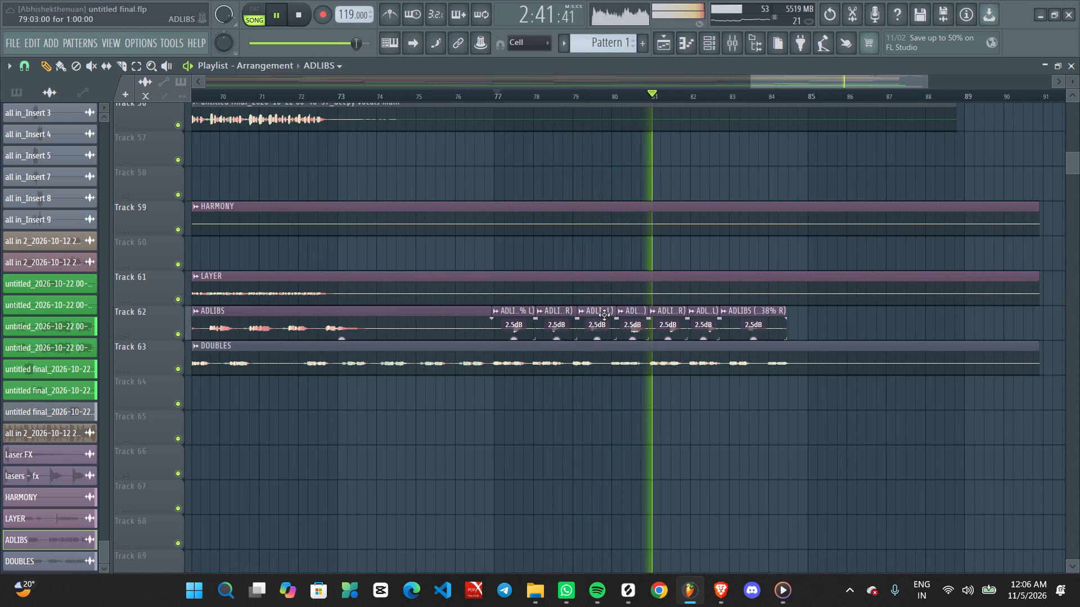
double_click(376, 145)
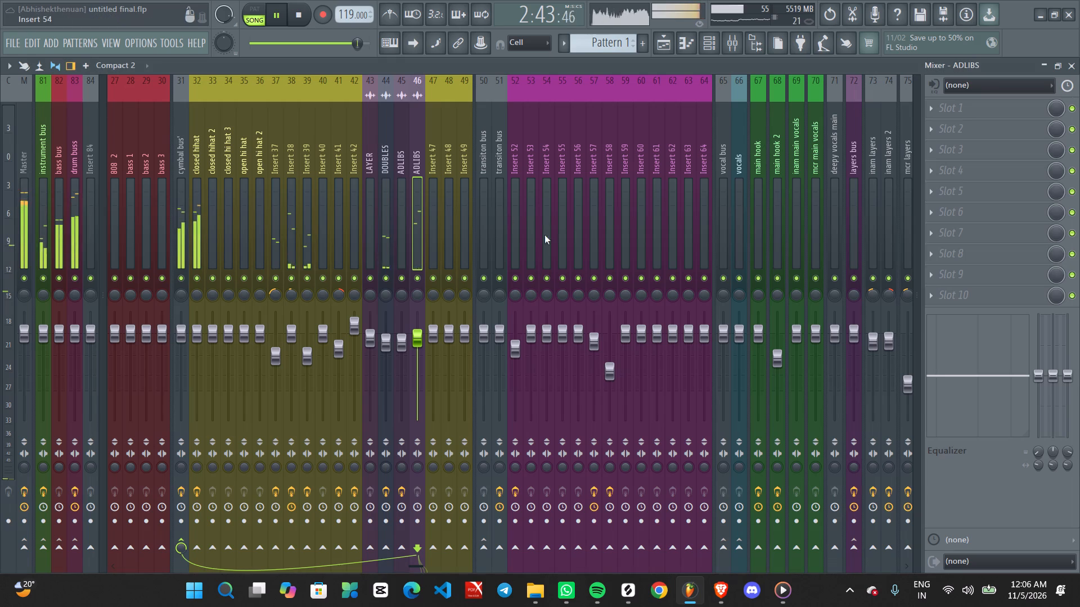
scroll(419, 344, "up", 3)
left_click(418, 337, "alt")
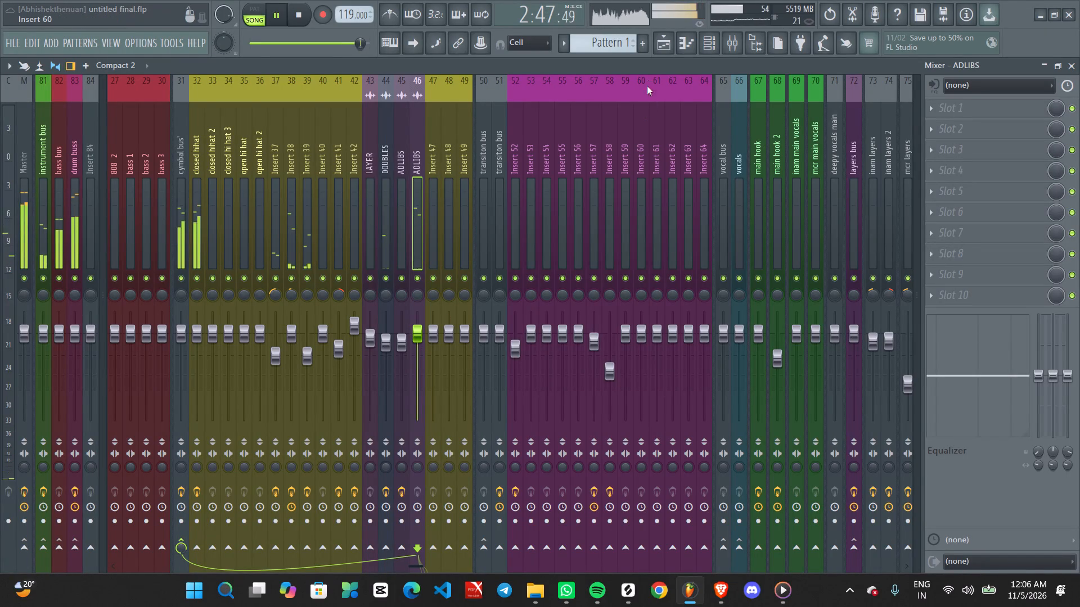
Listen to the vocals from about bars 20, 76 and 68, examining how the ADLIBS sit against LAYER and DOUBLES.
left_click(663, 49)
scroll(656, 354, "down", 8, "ctrl")
scroll(599, 367, "down", 6, "ctrl")
key("space")
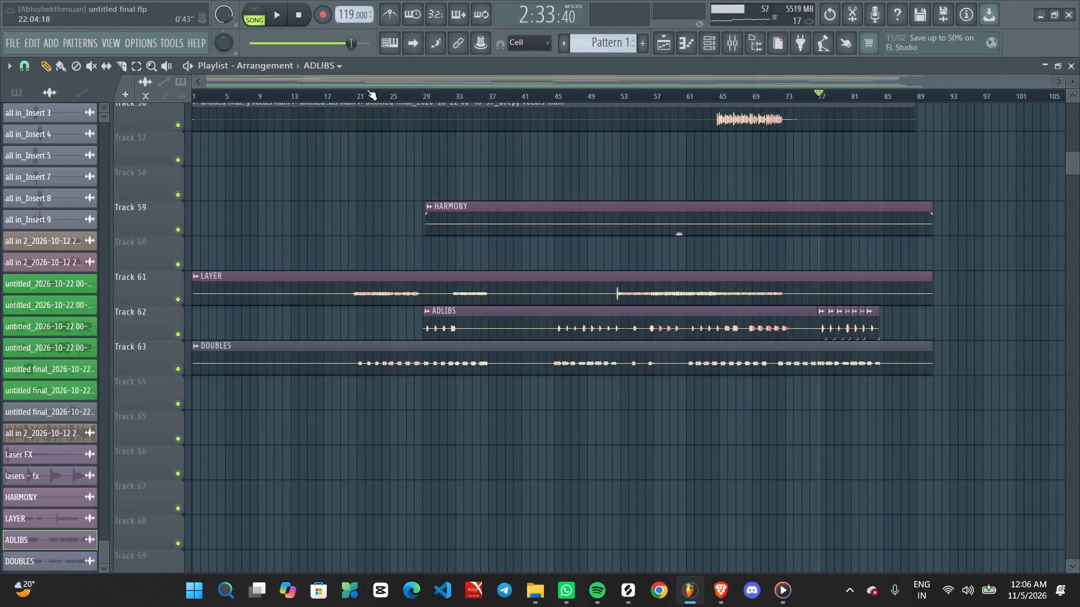
key("space")
left_click(344, 90)
scroll(421, 291, "up", 4, "ctrl")
middle_click_drag(532, 419, 415, 468)
scroll(907, 462, "up", 2, "ctrl")
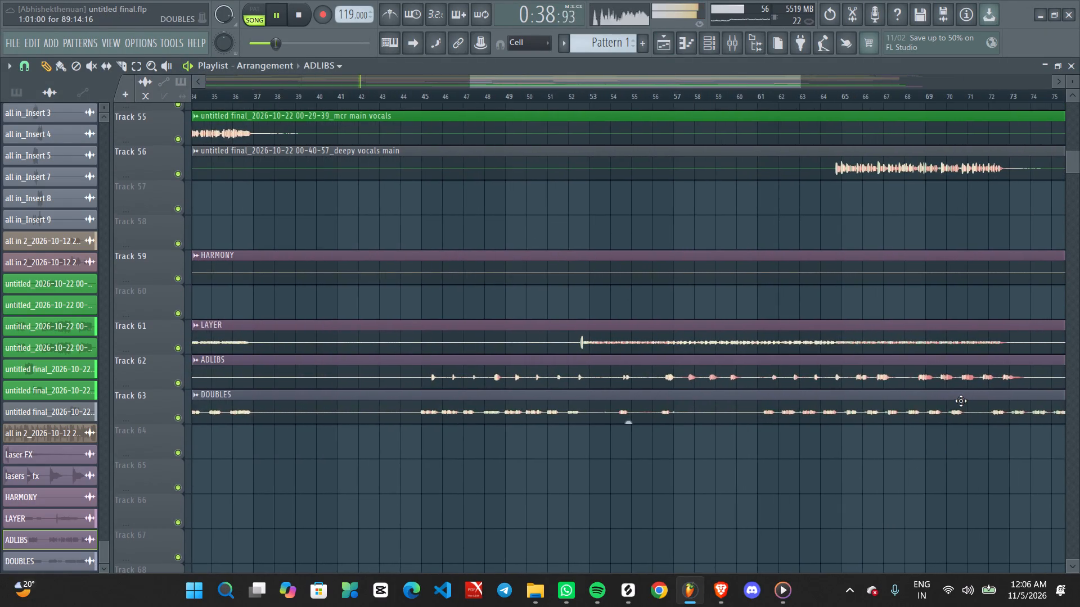
middle_click_drag(911, 401, 616, 401)
left_click(771, 97)
scroll(836, 468, "up", 1, "ctrl")
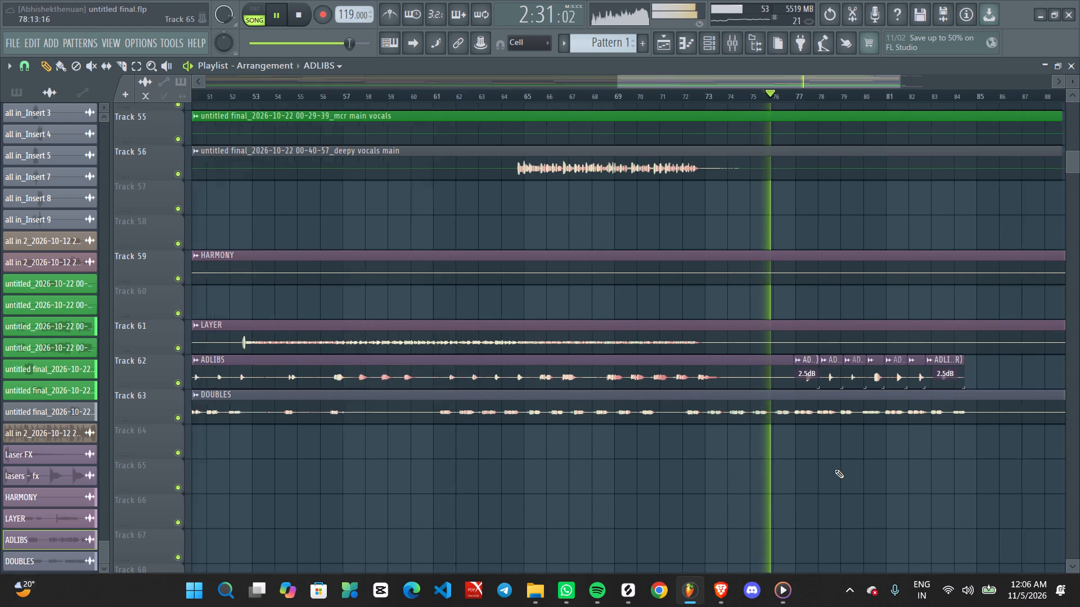
scroll(835, 469, "up", 1, "ctrl")
key("space")
key("space")
left_click(536, 92)
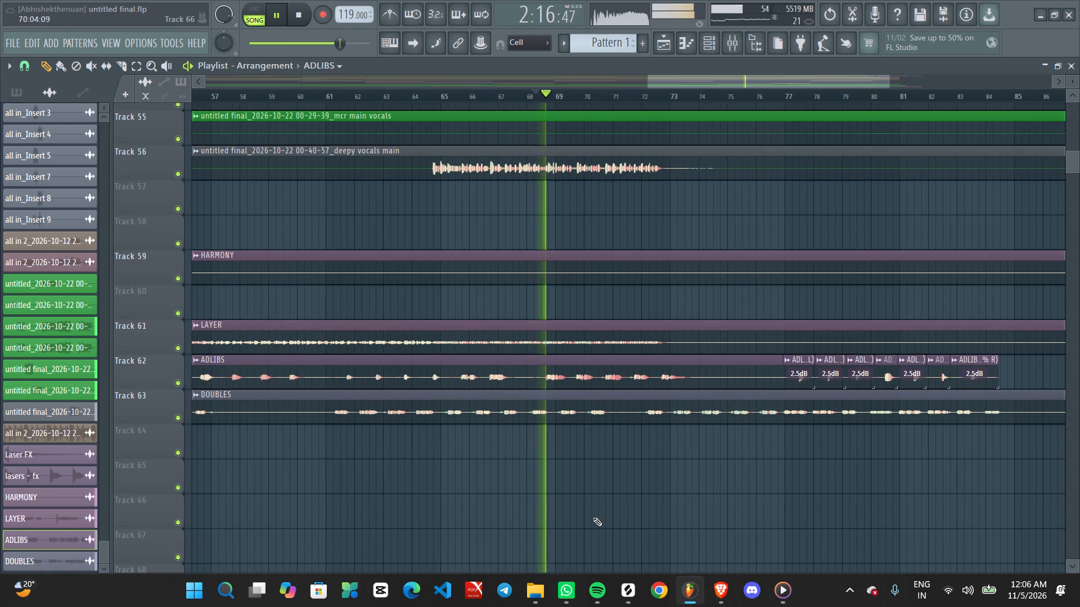
scroll(593, 517, "up", 2, "ctrl")
middle_click_drag(690, 511, 595, 509)
scroll(660, 478, "down", 2, "ctrl")
Insert Fruity Parametric EQ 2 in slot 1 of ADLIBS mixer insert 46.
double_click(616, 377)
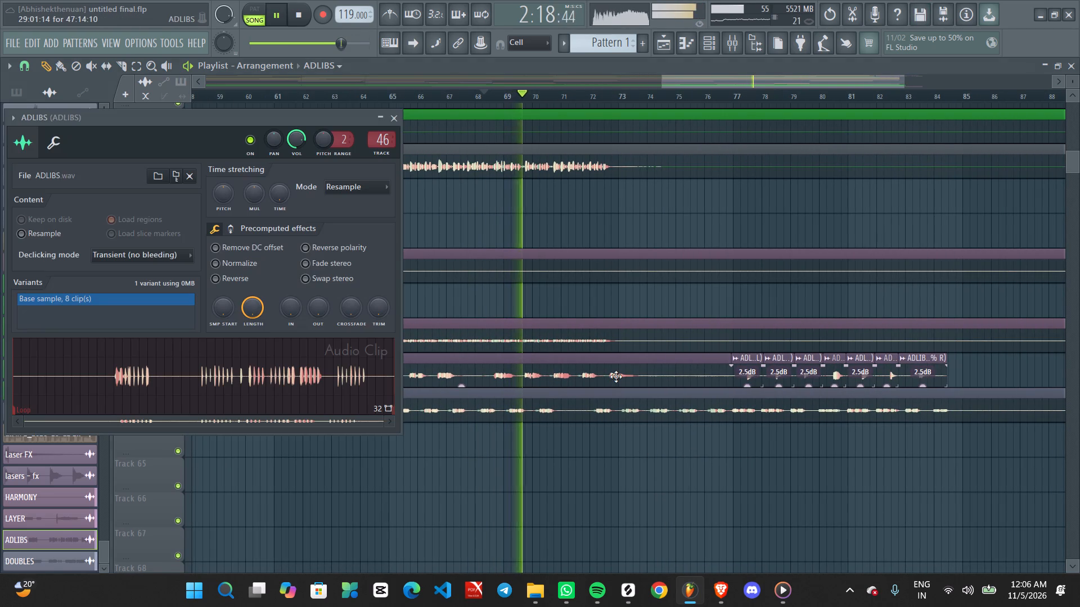
double_click(378, 139)
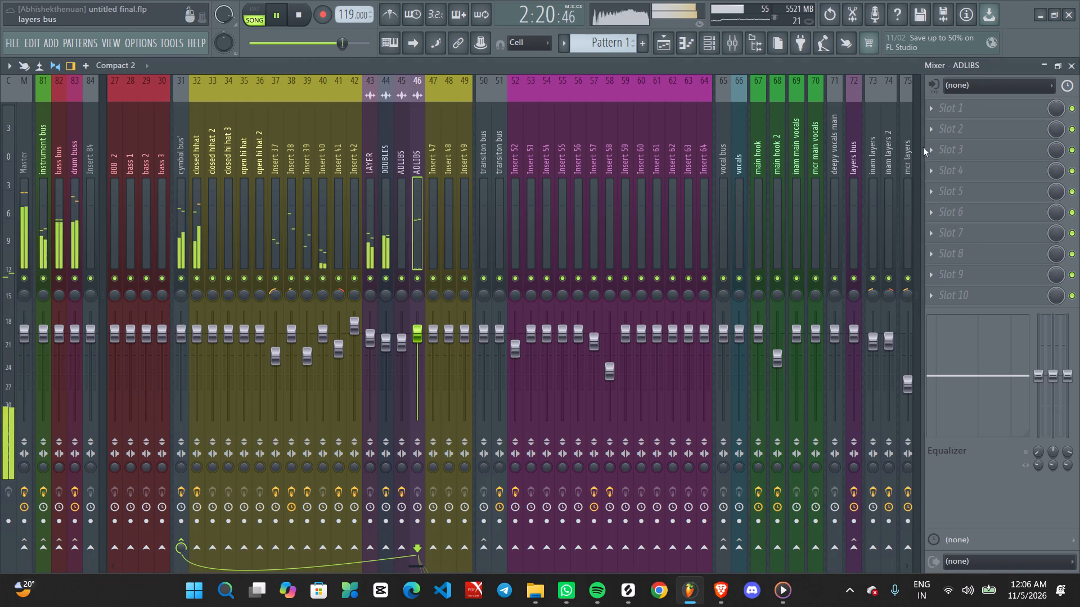
key("space")
left_click(982, 114)
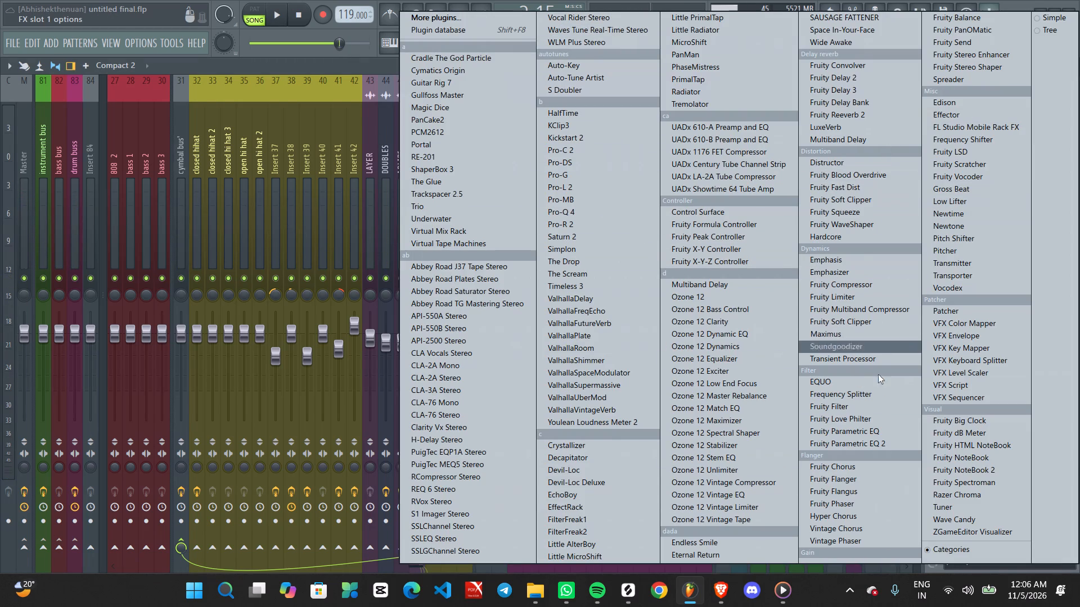
left_click(877, 447)
Load the 20Hz + 18kHz cut preset in the ADLIBS EQ and raise its band 1 high pass to about 120 Hz.
key("space")
left_click_drag(490, 225, 493, 221)
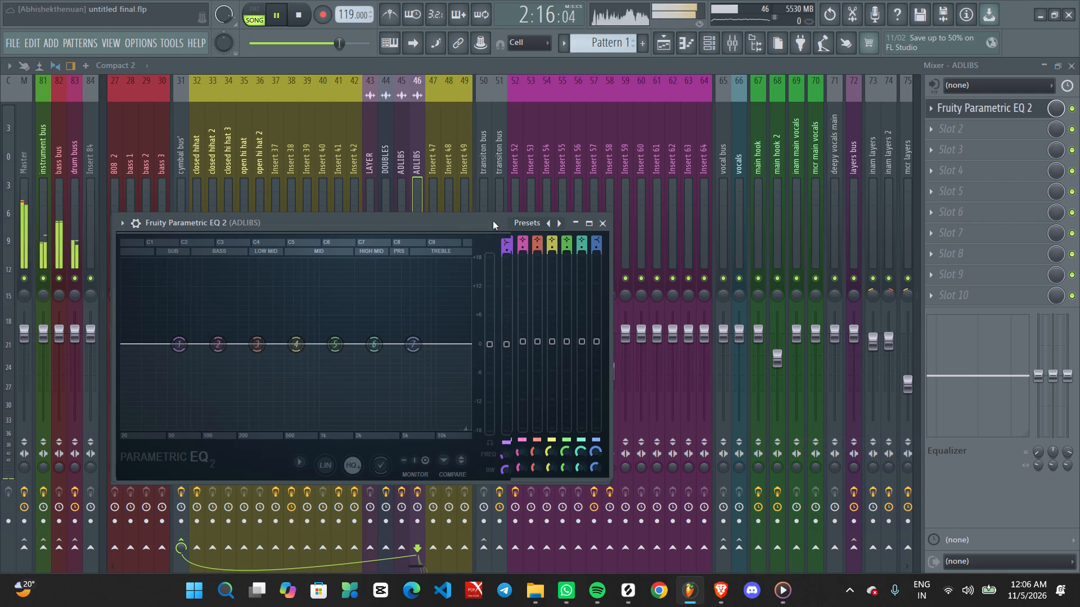
left_click_drag(493, 221, 498, 188)
double_click(569, 187)
key("space")
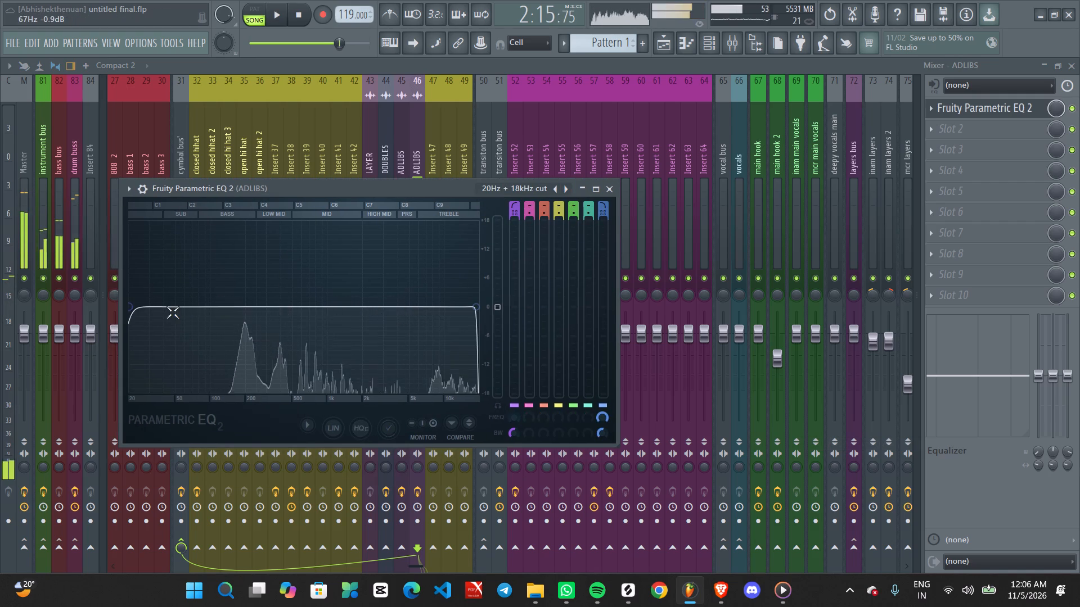
left_click_drag(135, 310, 429, 341)
key("space")
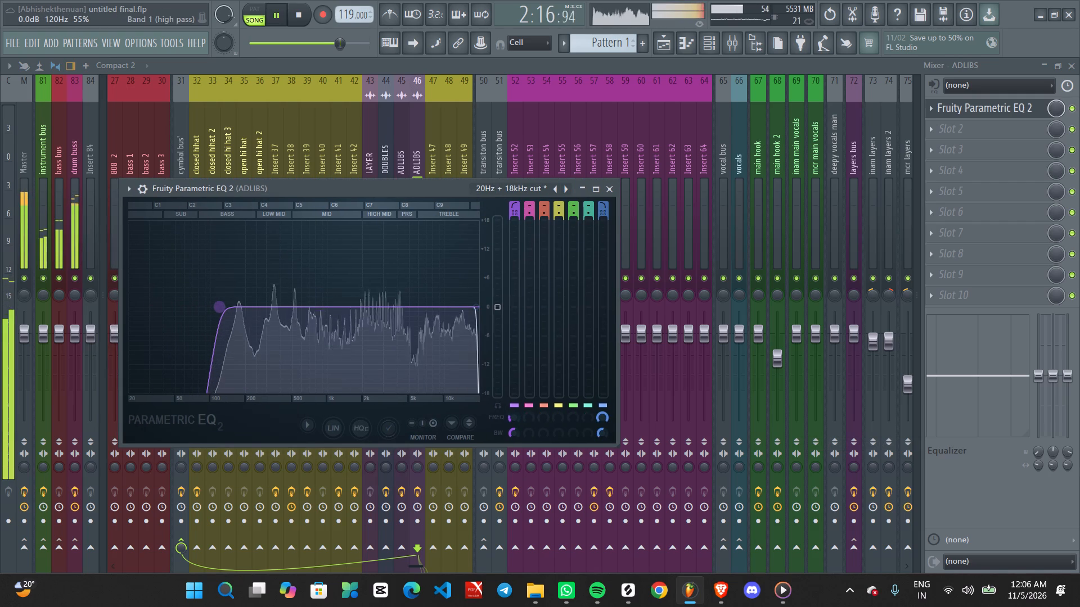
left_click_drag(429, 341, 440, 342)
key("space")
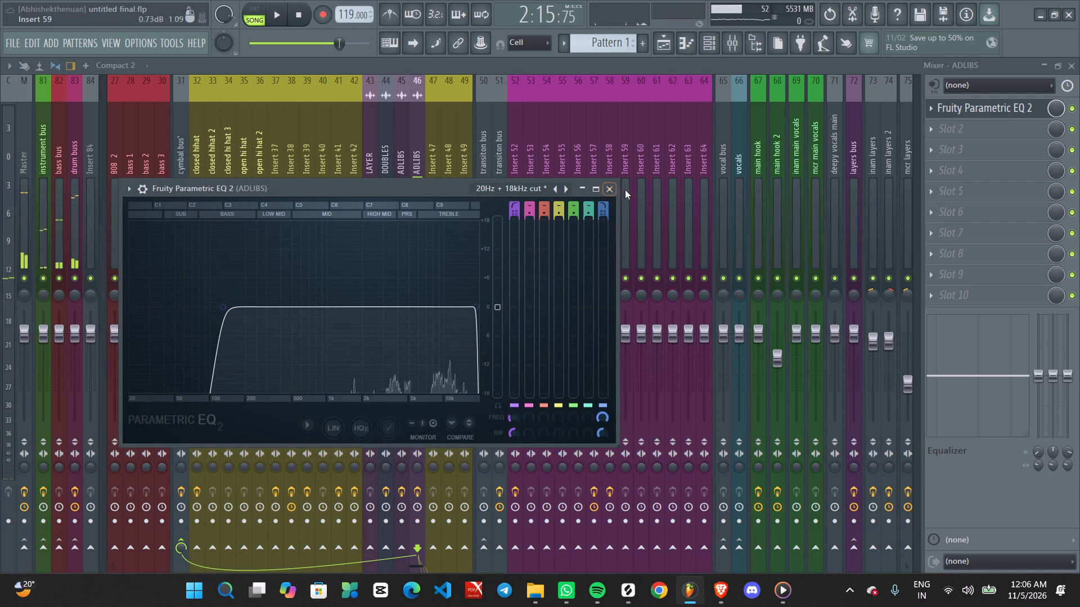
left_click(606, 187)
Insert Decapitator in slot 2 of the ADLIBS insert and set its drive to about 1.2 while listening.
key("space")
left_click(956, 135)
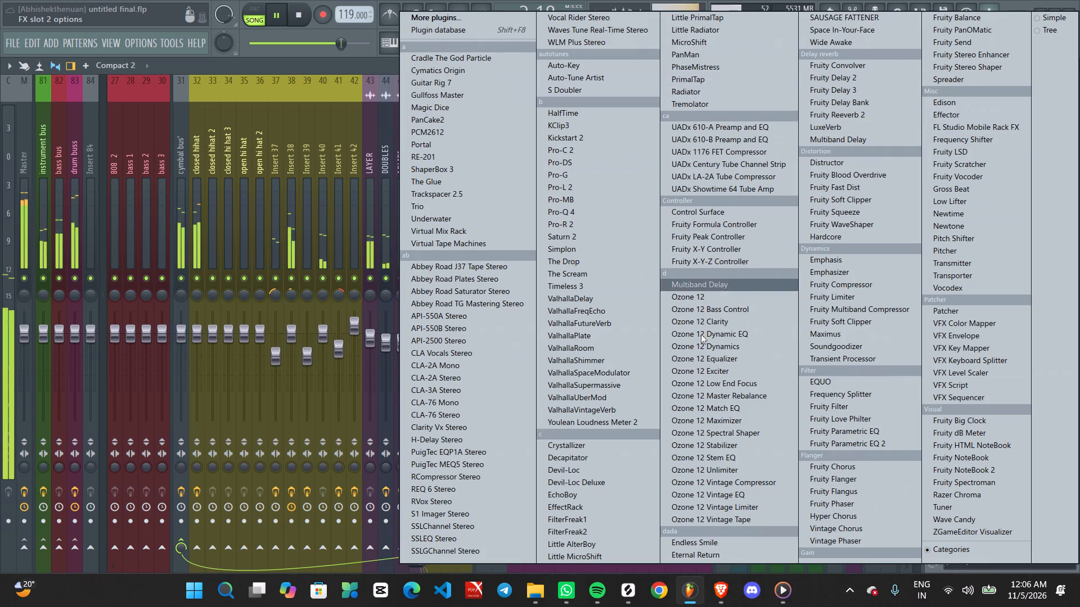
left_click(594, 457)
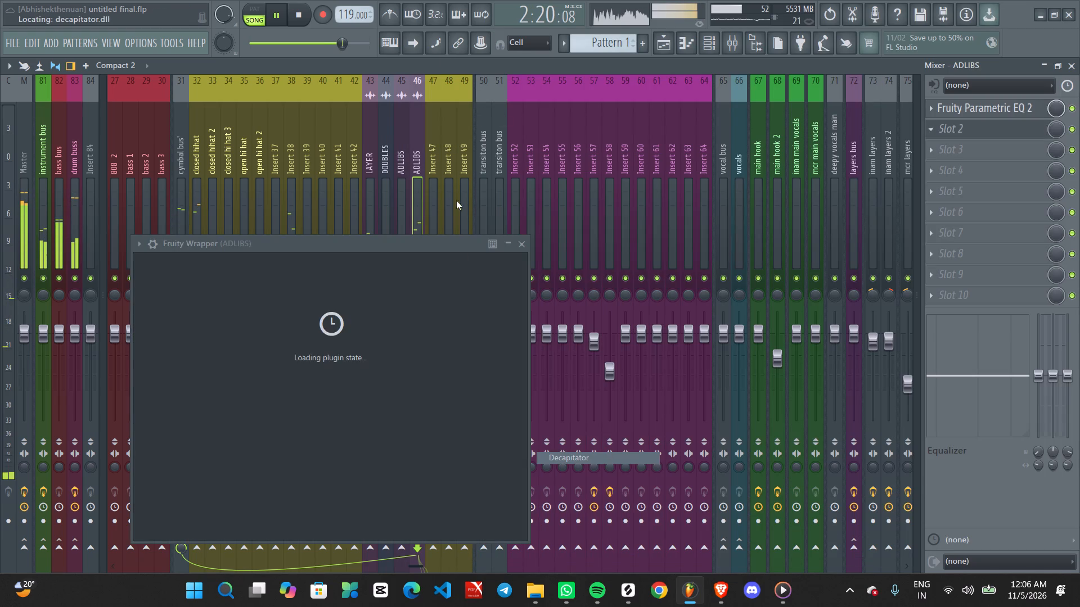
key("space")
left_click_drag(435, 241, 468, 138)
key("space")
scroll(236, 262, "up", 6)
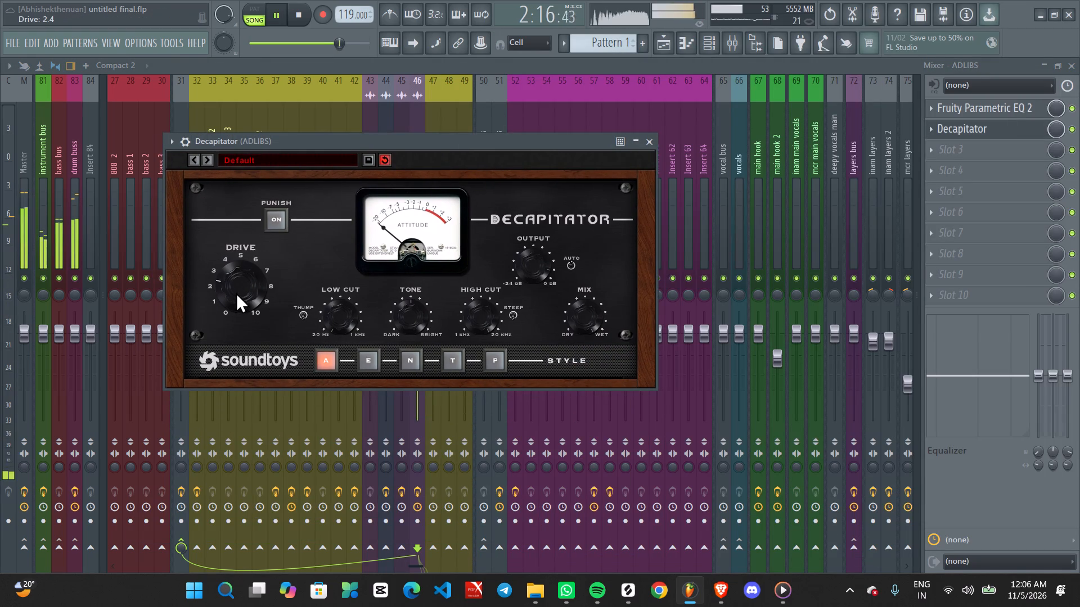
scroll(236, 292, "up", 1)
scroll(246, 282, "down", 4)
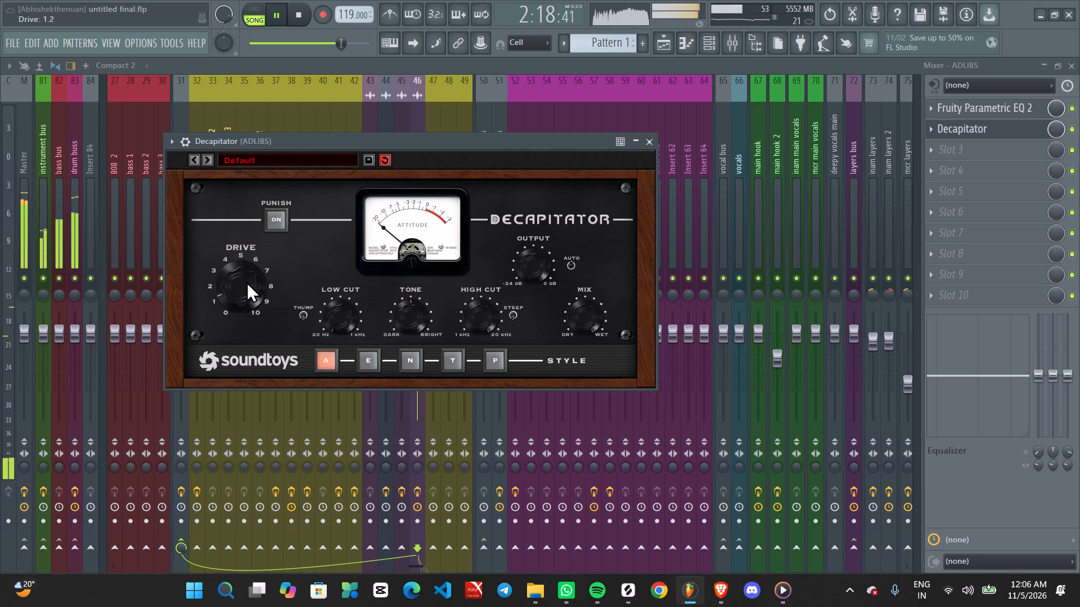
left_click(650, 146)
Insert Fruity Flangus in slot 4 of the ADLIBS insert and adjust its wet level by ear to around 50%.
key("space")
key("space")
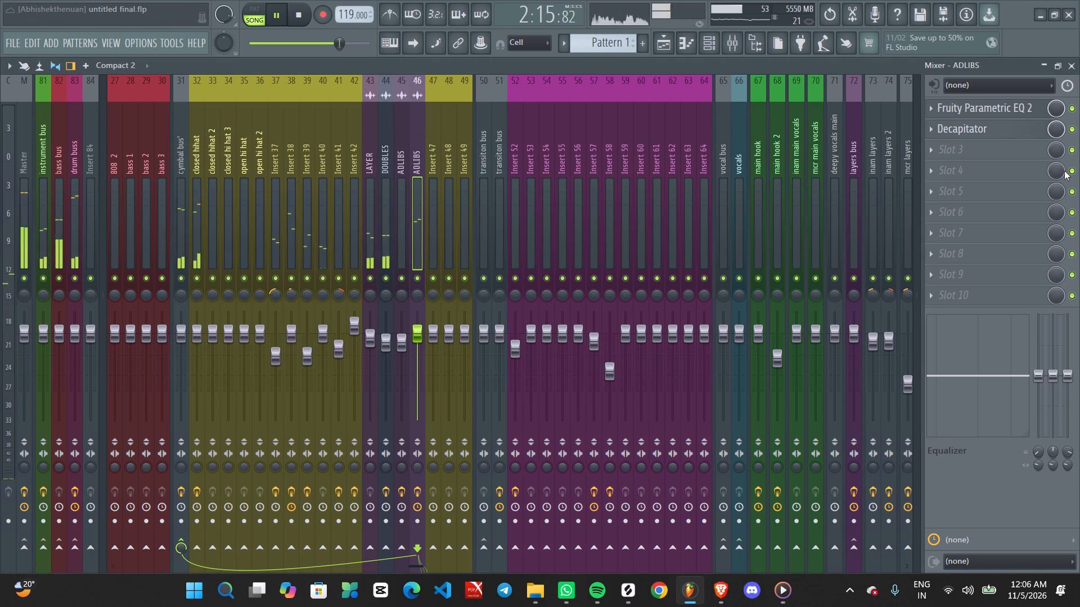
left_click(975, 171)
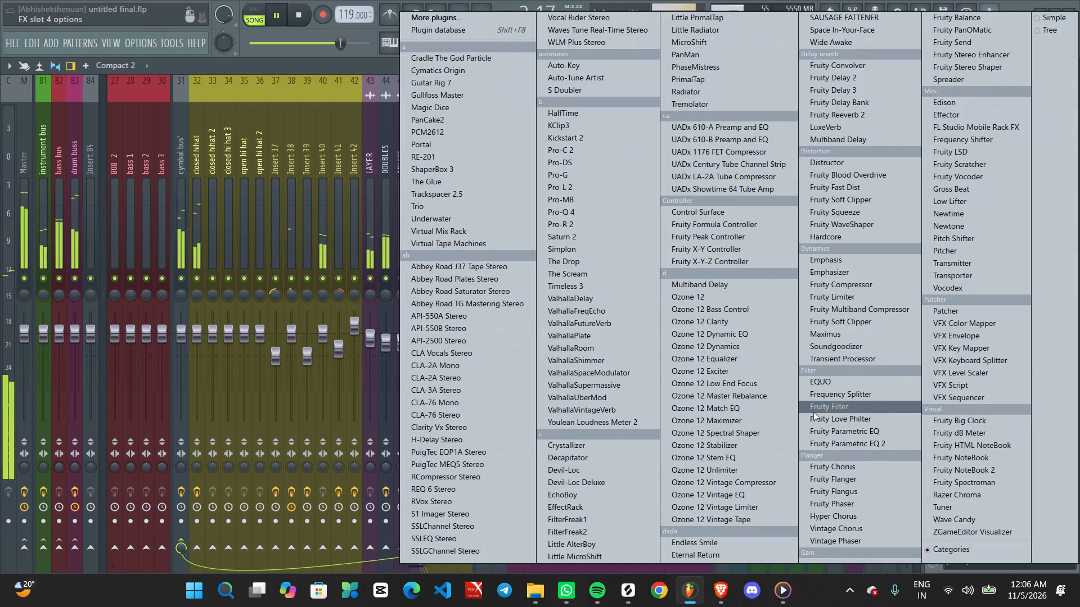
left_click(857, 489)
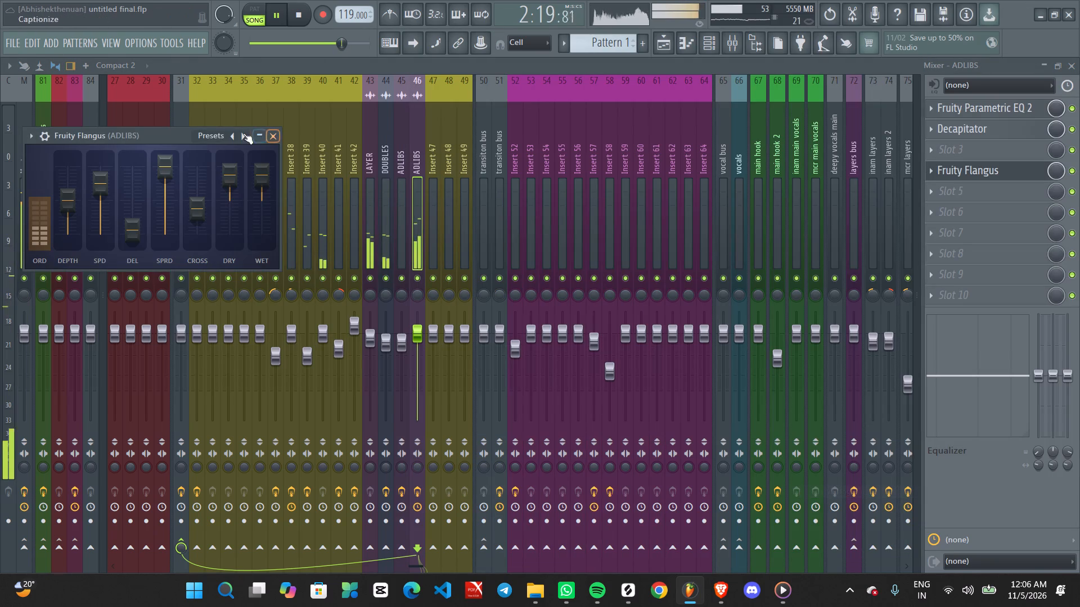
left_click_drag(170, 135, 273, 162)
scroll(362, 207, "down", 4)
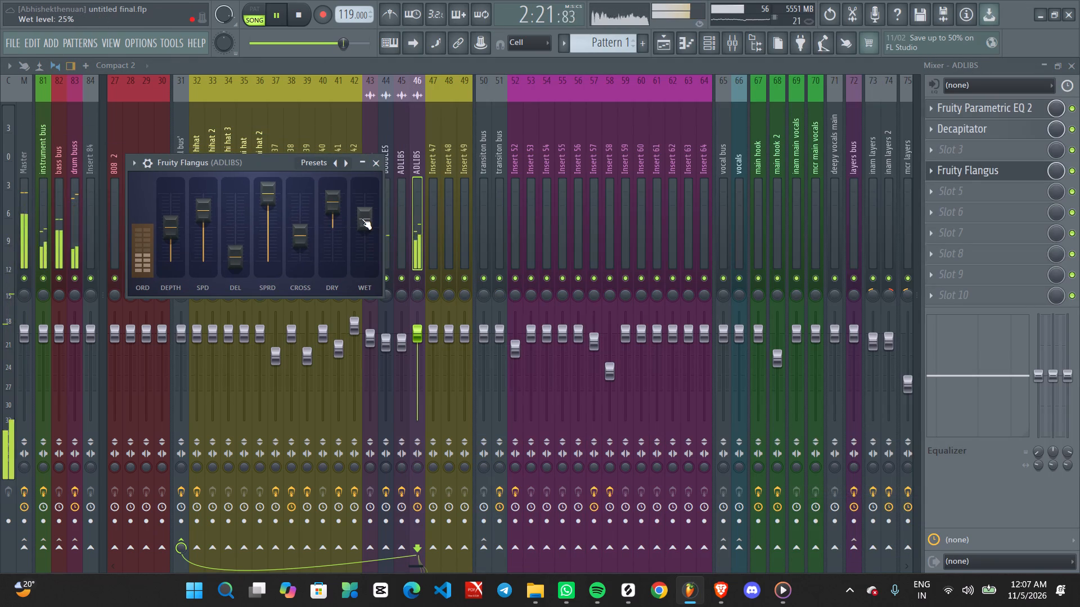
scroll(362, 219, "up", 3)
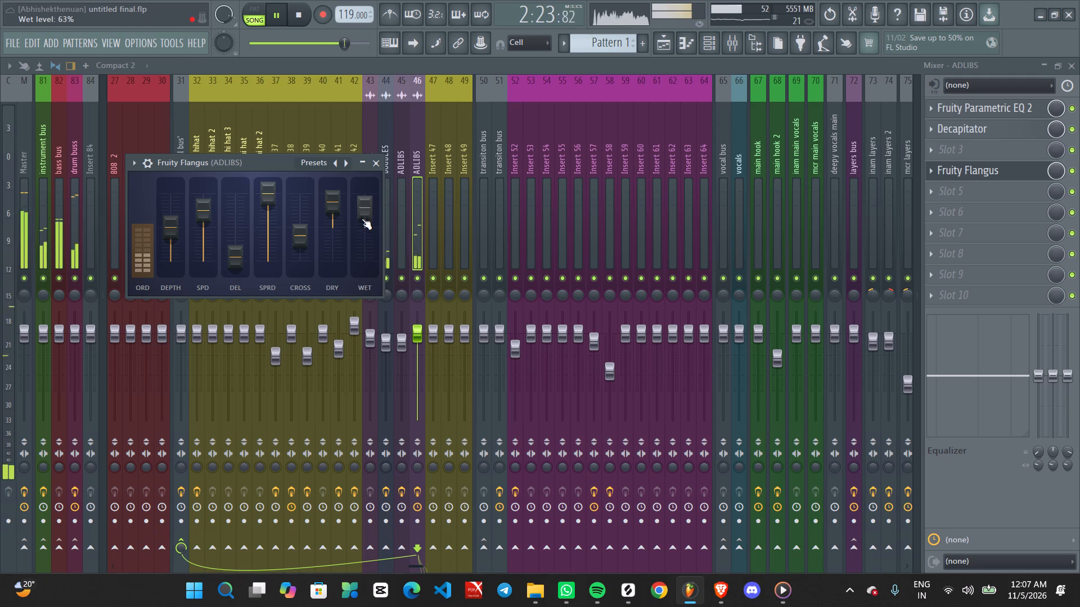
scroll(362, 219, "up", 4)
scroll(362, 219, "down", 4)
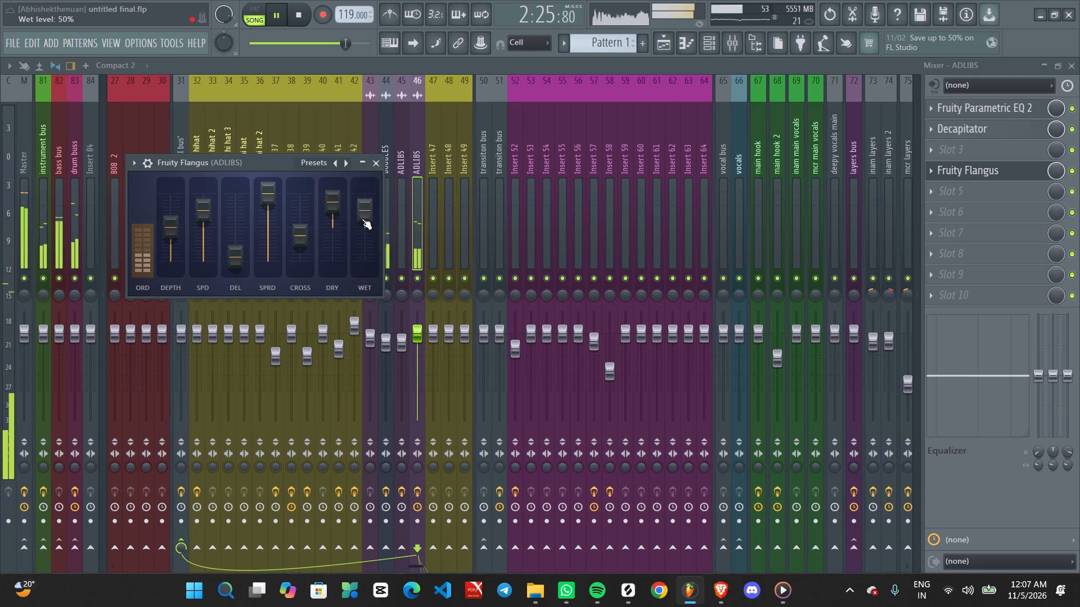
scroll(362, 219, "up", 1)
left_click(373, 166)
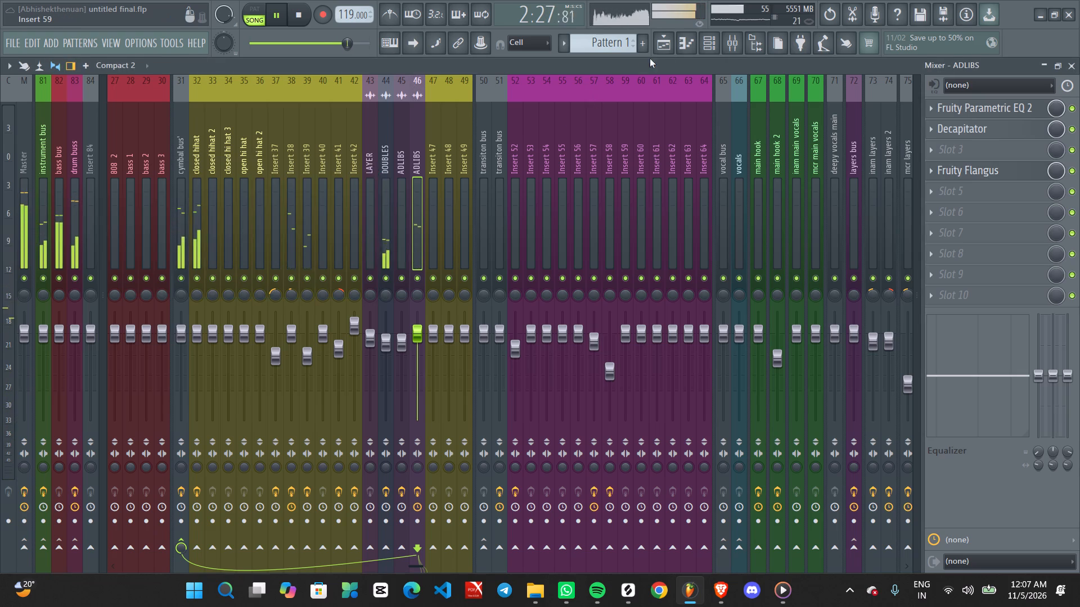
Listen to the processed ADLIBS from bar 77 and again from bar 45, examining them against the other vocal clips.
left_click(664, 44)
scroll(656, 173, "down", 5, "ctrl")
scroll(718, 270, "up", 3, "ctrl")
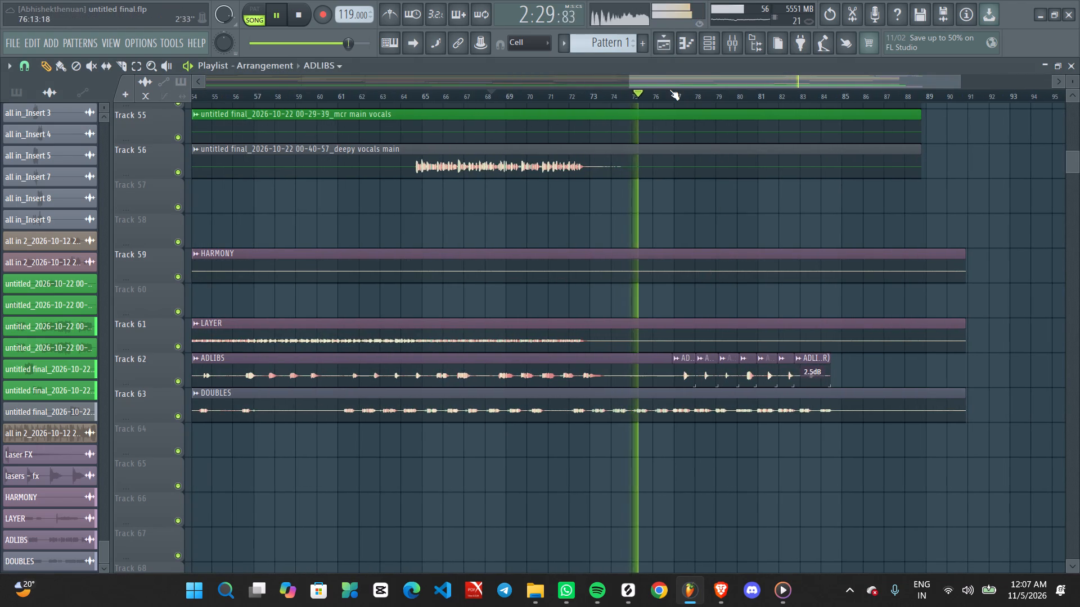
left_click(669, 89)
scroll(699, 219, "up", 3, "ctrl")
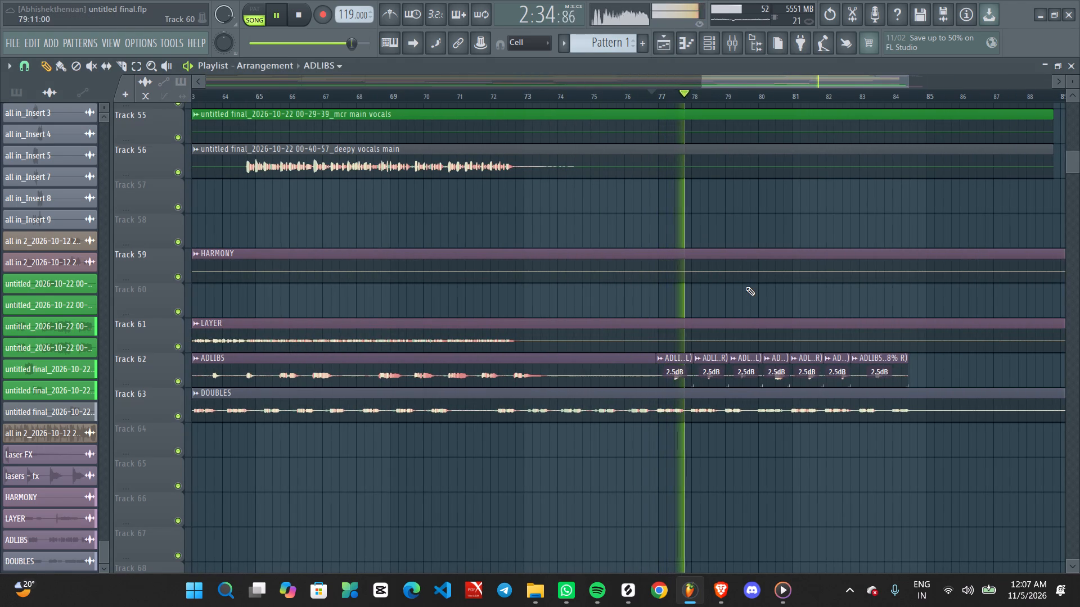
scroll(746, 287, "down", 2, "ctrl")
scroll(753, 296, "up", 2, "ctrl")
middle_click_drag(777, 300, 643, 266)
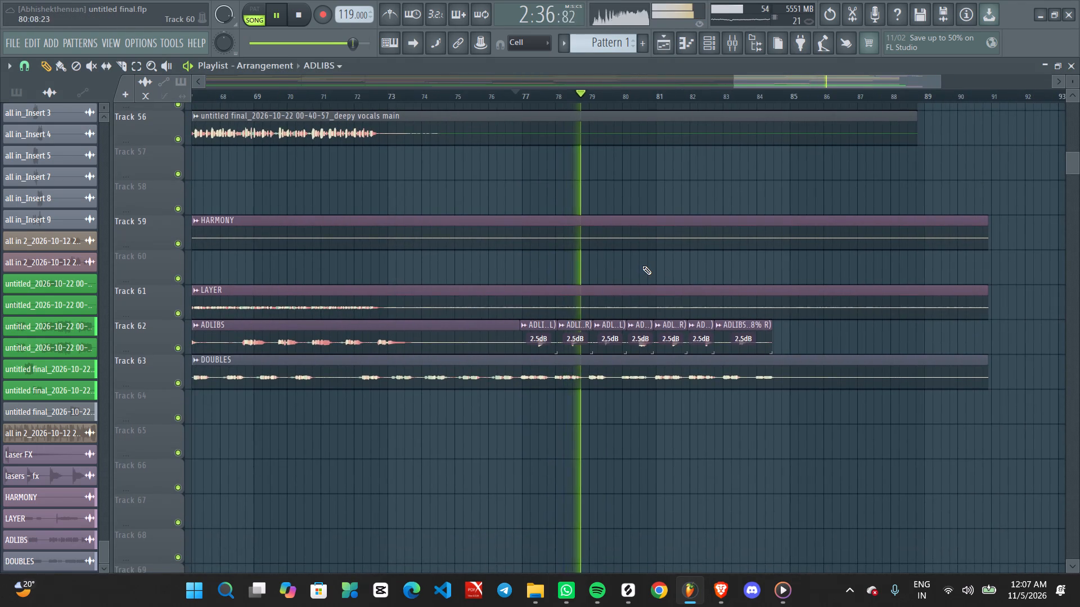
scroll(642, 266, "down", 9, "ctrl")
scroll(776, 293, "up", 3, "ctrl")
middle_click_drag(830, 288, 727, 278)
scroll(729, 279, "up", 2, "ctrl")
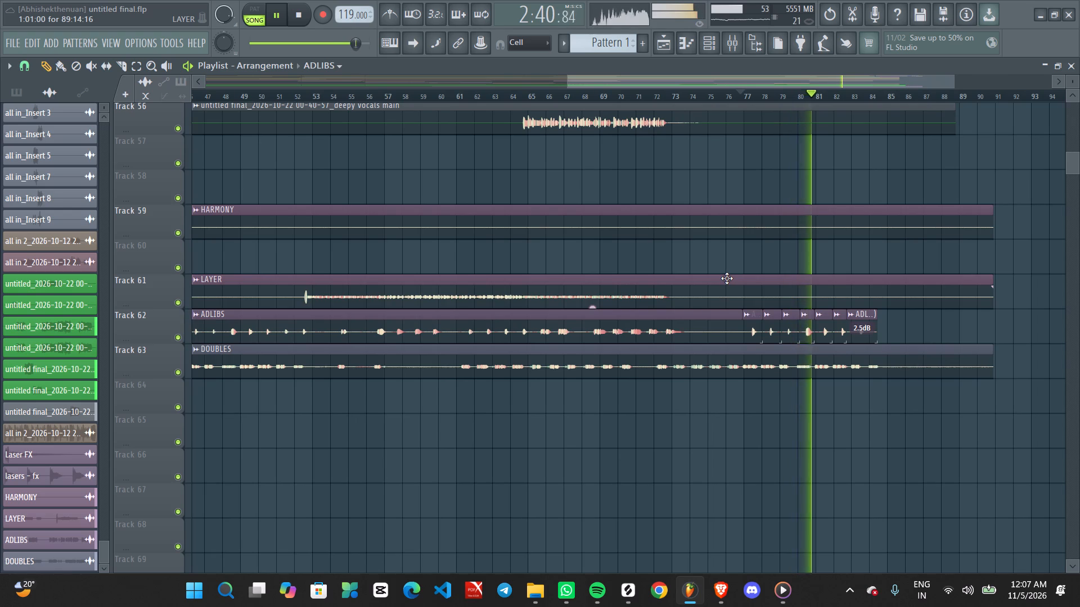
scroll(727, 278, "down", 8, "ctrl")
scroll(731, 284, "up", 2, "ctrl")
middle_click_drag(790, 282, 758, 282)
key("space")
key("space")
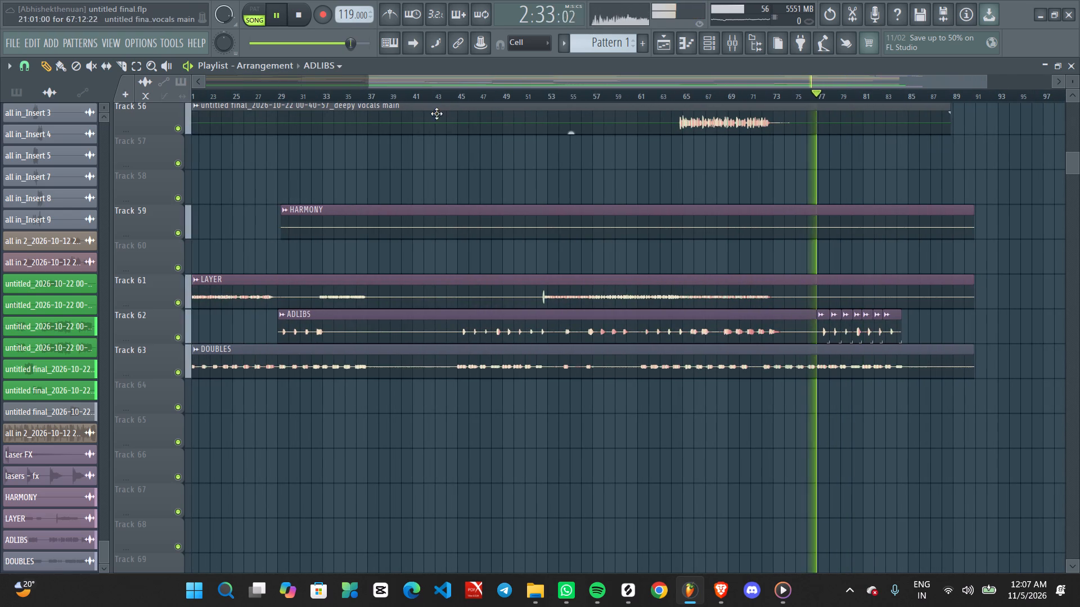
left_click(436, 94)
scroll(492, 264, "up", 2, "ctrl")
left_click(444, 93)
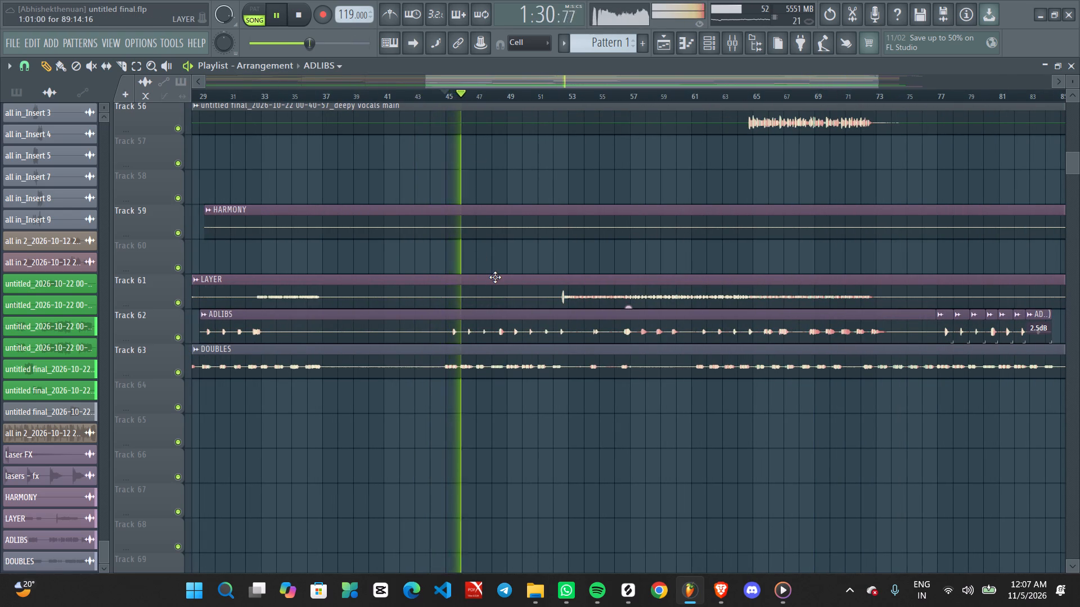
scroll(517, 332, "down", 5, "ctrl")
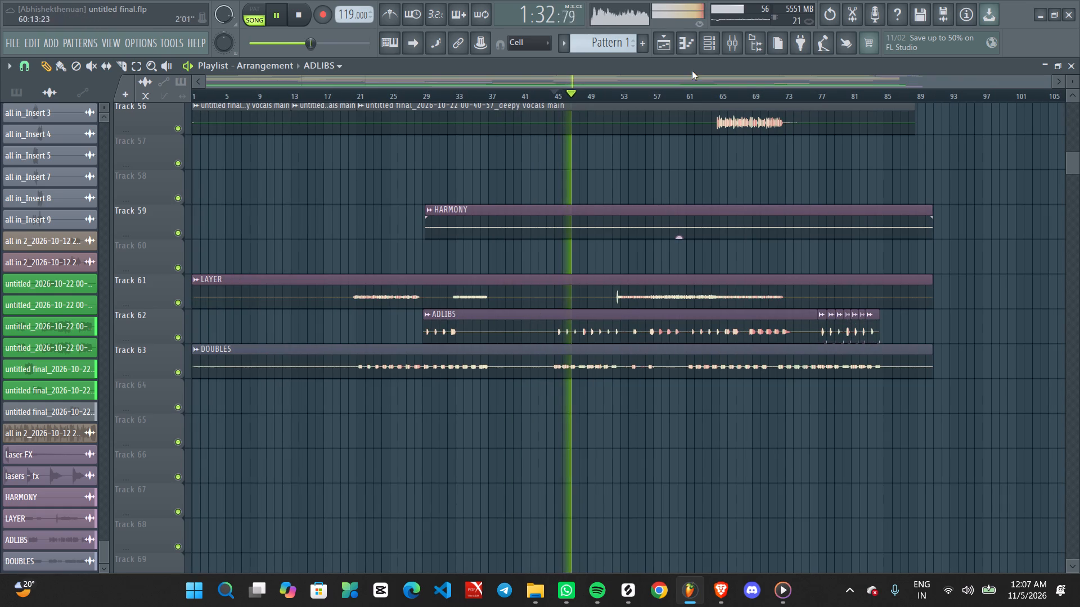
Insert Fruity Parametric EQ 2 in slot 6 of the ADLIBS insert and moderately boost bands 6 and 7 to brighten the highs.
left_click(728, 46)
key("space")
key("space")
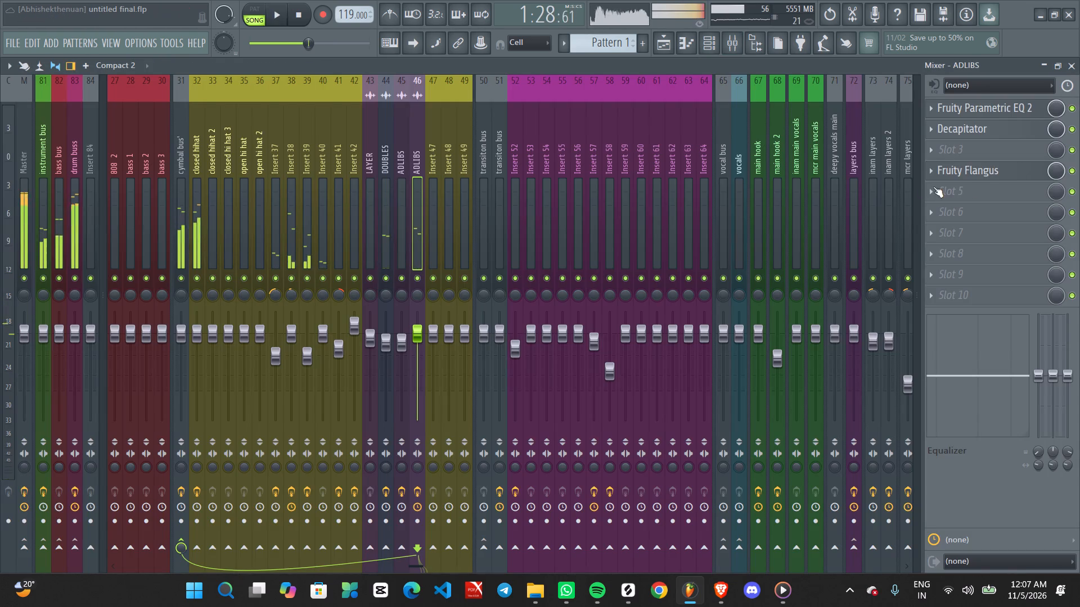
left_click(982, 217)
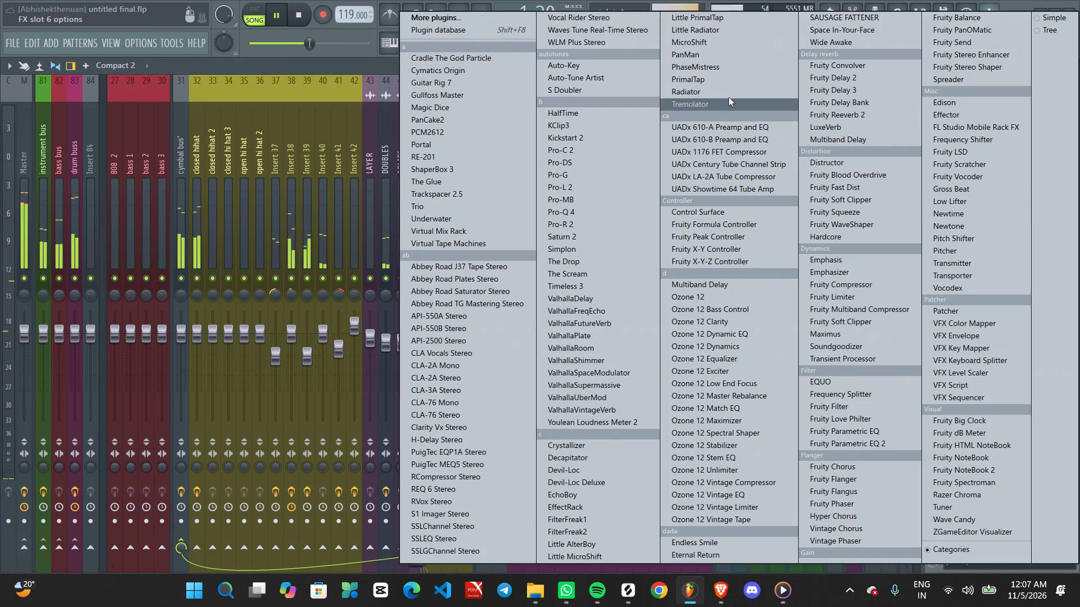
left_click(868, 444)
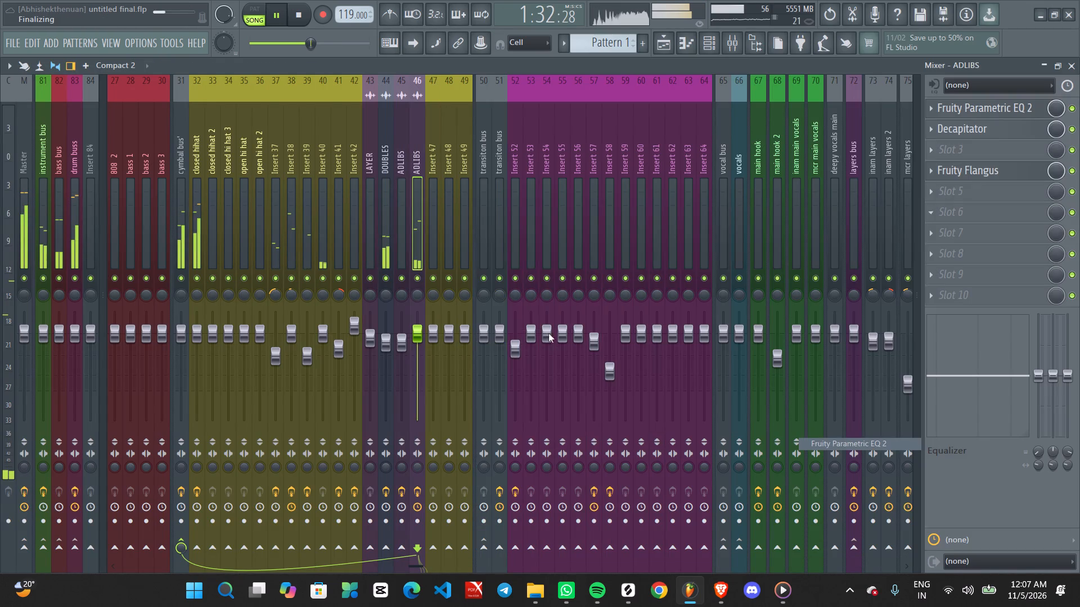
key("space")
key("space")
left_click_drag(313, 291, 278, 219)
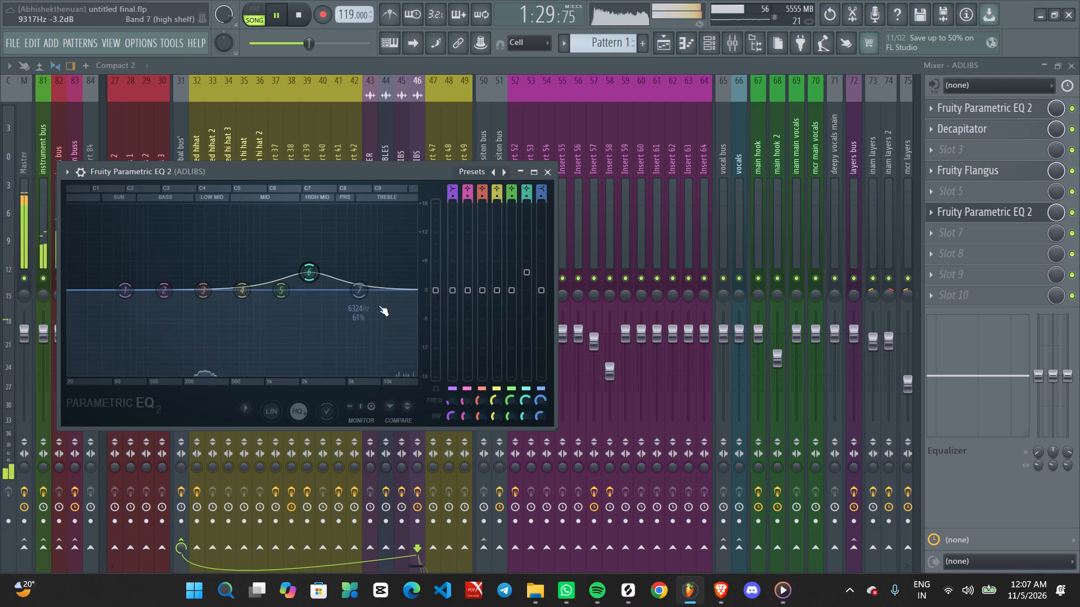
left_click_drag(363, 285, 375, 211)
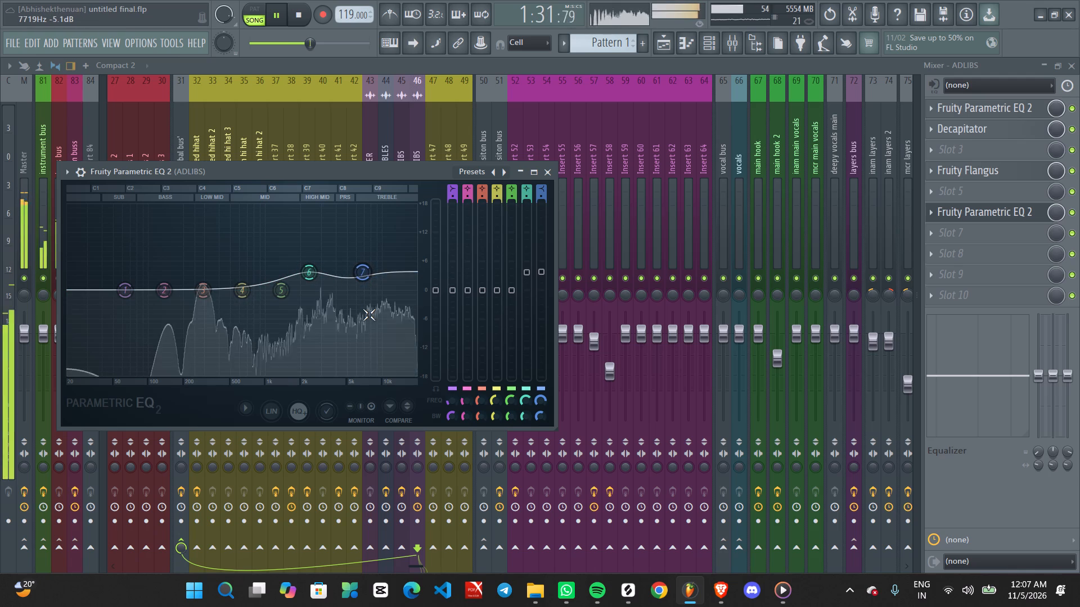
left_click(549, 180)
left_click(551, 177)
Look through the playlist's drum, muted layer and main vocal tracks while listening to the section from about bar 47.
left_click(664, 46)
scroll(575, 225, "down", 9, "ctrl")
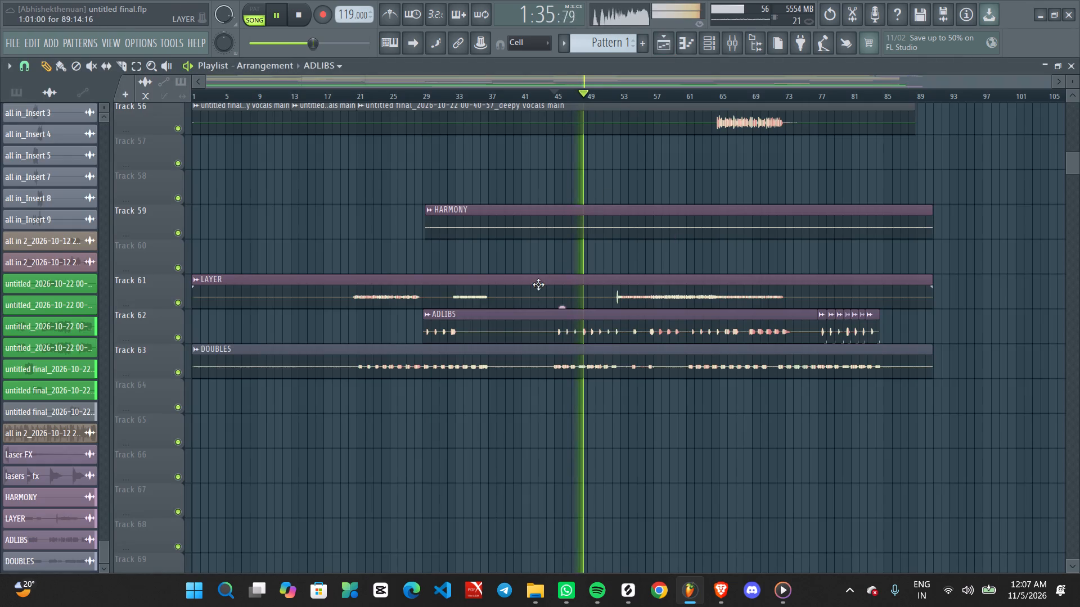
scroll(564, 278, "up", 6)
scroll(564, 278, "up", 20)
scroll(564, 278, "up", 2)
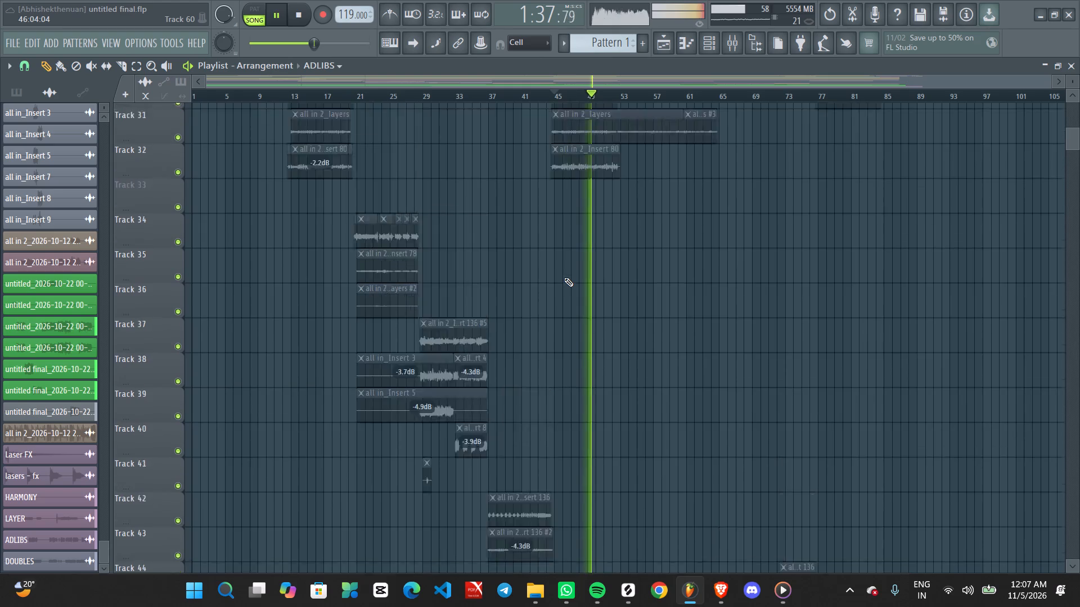
scroll(564, 278, "up", 12)
scroll(565, 282, "down", 9, "ctrl")
scroll(560, 321, "up", 9)
scroll(556, 321, "down", 2, "ctrl")
scroll(556, 321, "up", 1, "ctrl")
scroll(554, 321, "down", 2, "ctrl")
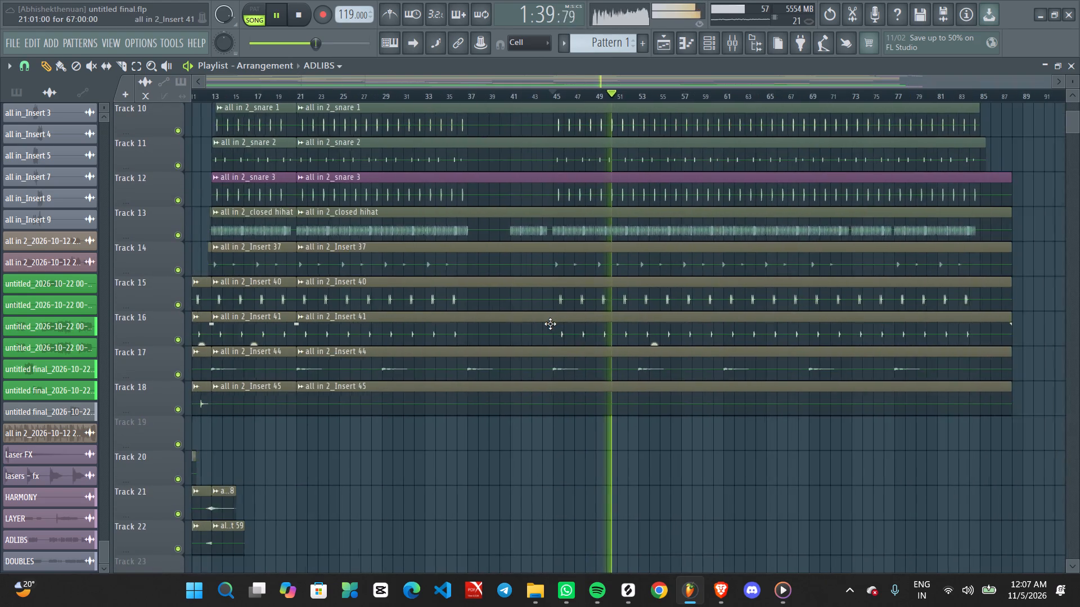
scroll(550, 324, "down", 20, "ctrl")
scroll(550, 324, "down", 4, "ctrl")
scroll(631, 275, "down", 8)
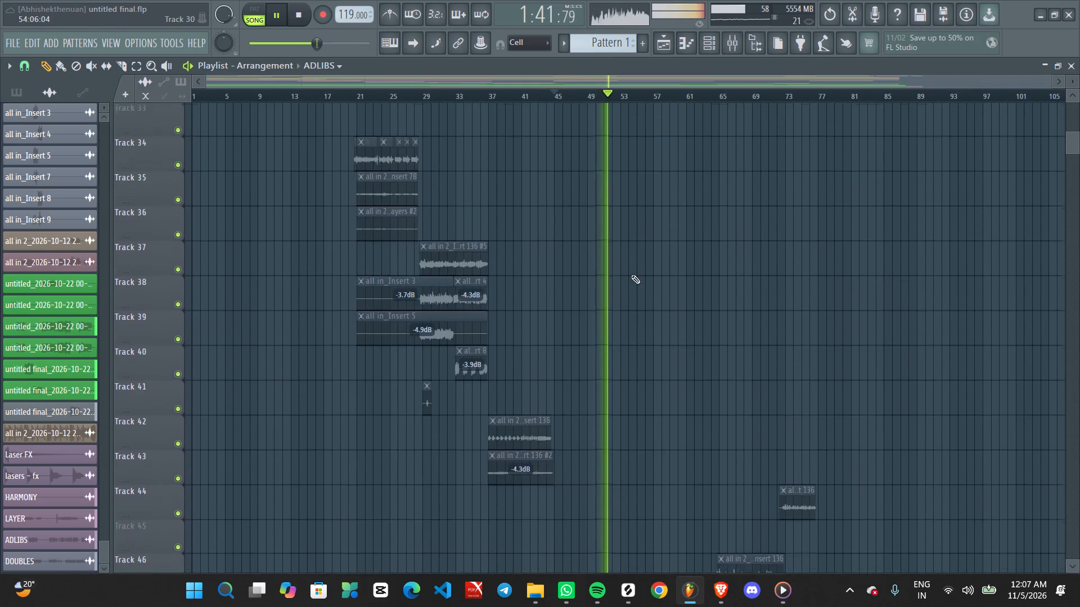
scroll(631, 275, "down", 15)
scroll(622, 295, "up", 2, "ctrl")
middle_click_drag(617, 324, 620, 271)
scroll(620, 268, "up", 1)
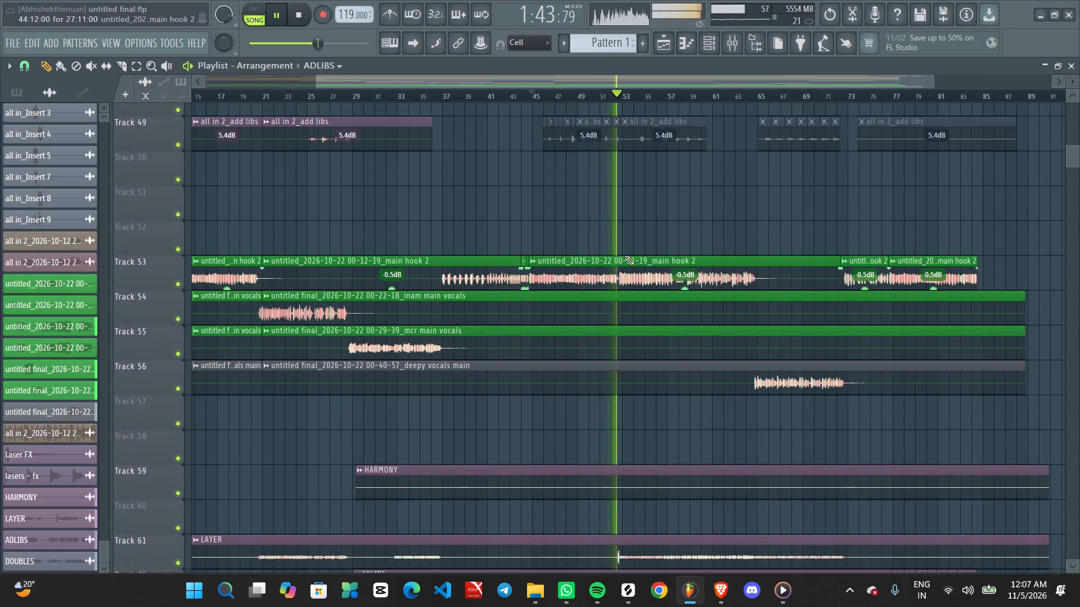
scroll(625, 252, "down", 6, "ctrl")
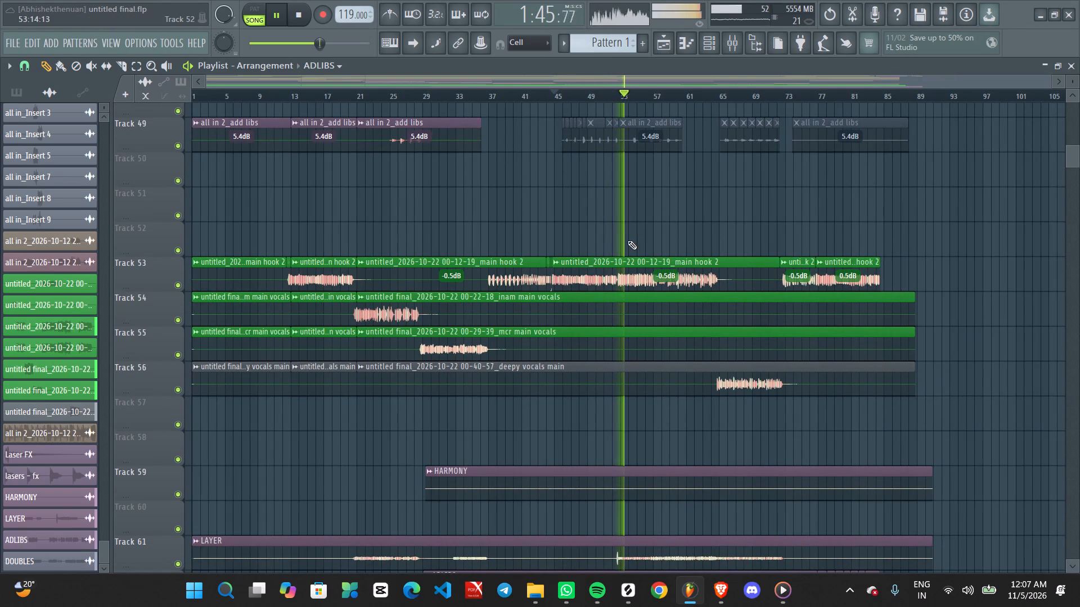
Examine the Pro-Q 4 curve on the Master insert during playback.
left_click(728, 42)
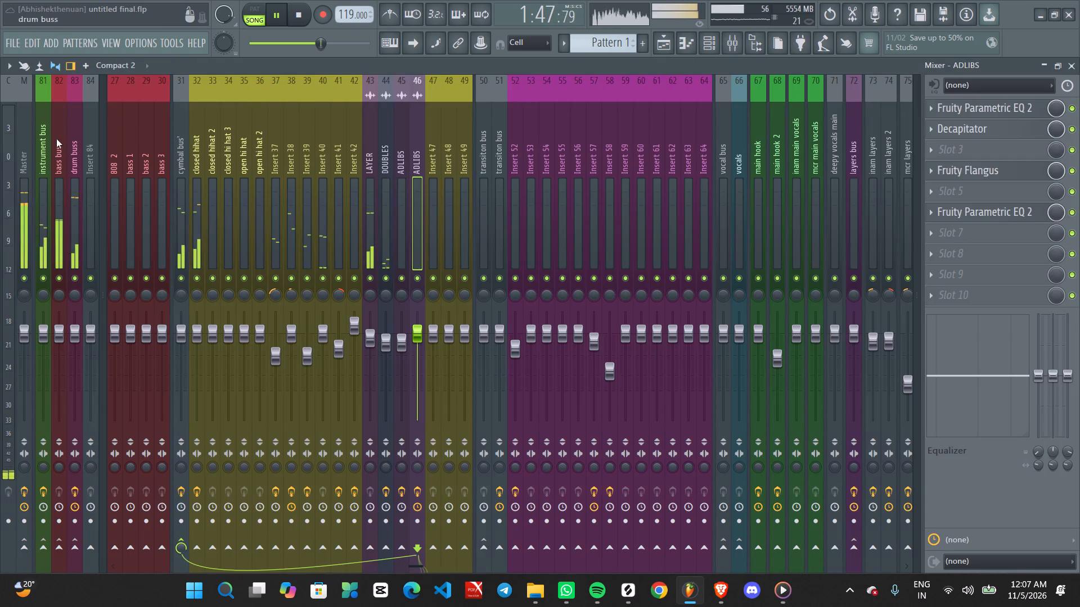
left_click(24, 153)
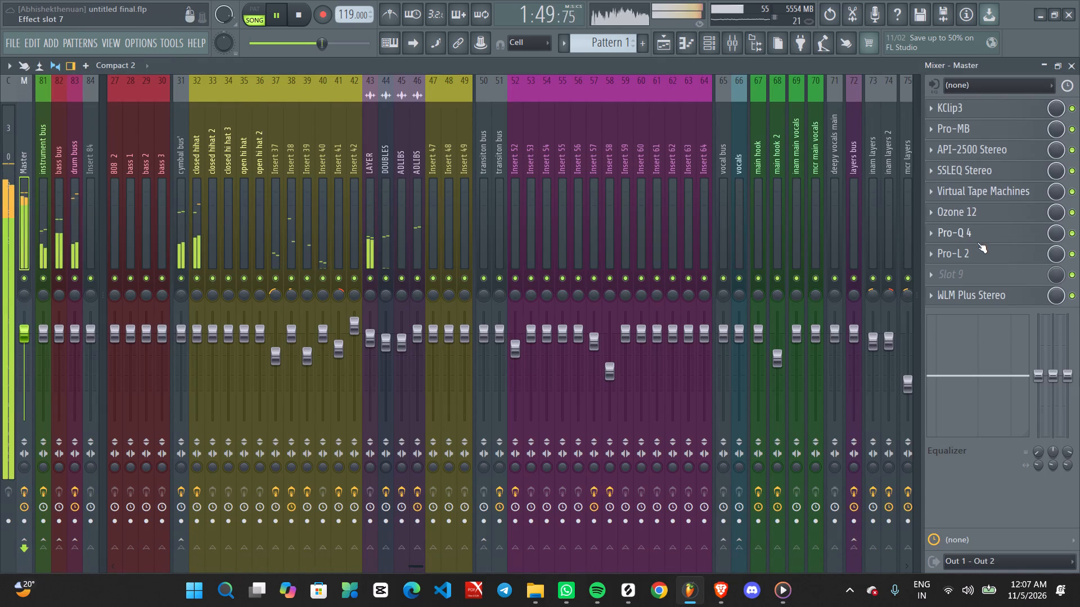
left_click(979, 233)
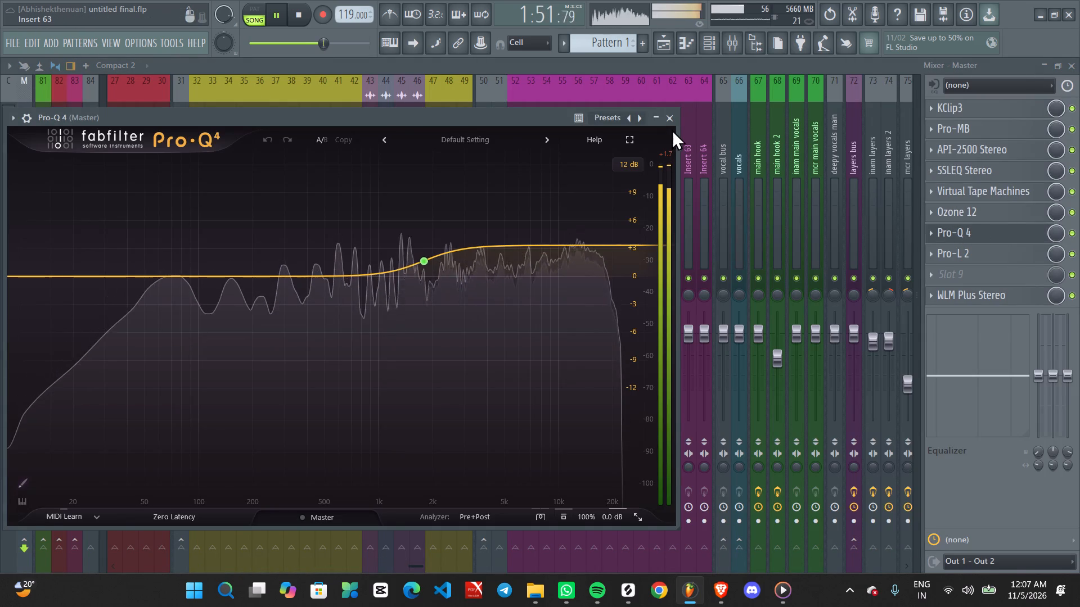
left_click(672, 120)
Set the Pro-L 2 gain on the Master insert to about +5.5 dB by ear.
left_click(1011, 256)
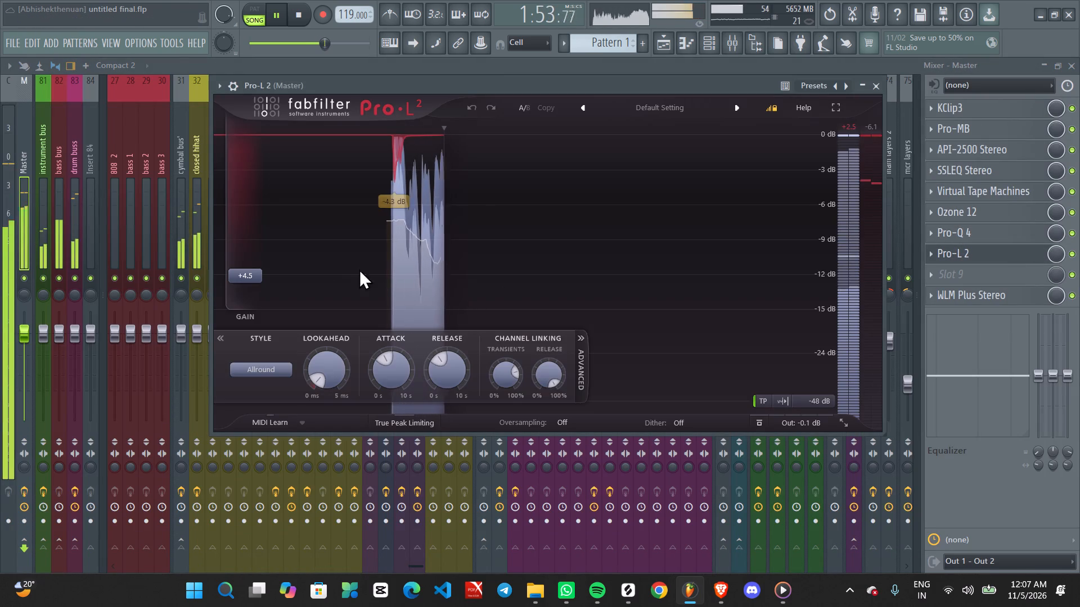
left_click_drag(250, 273, 256, 261)
left_click_drag(256, 263, 255, 268)
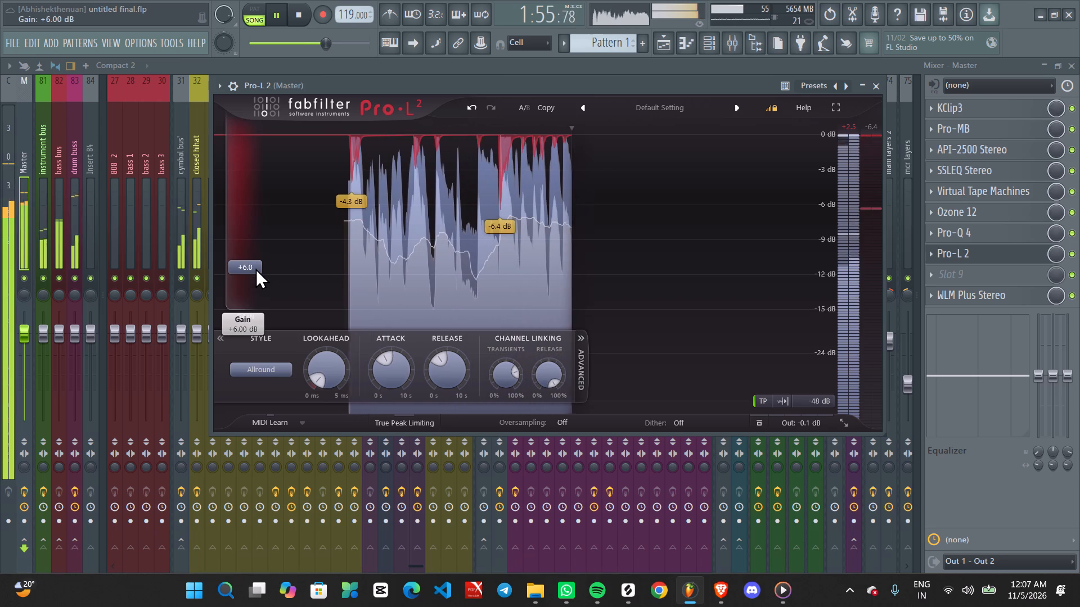
left_click_drag(255, 268, 255, 271)
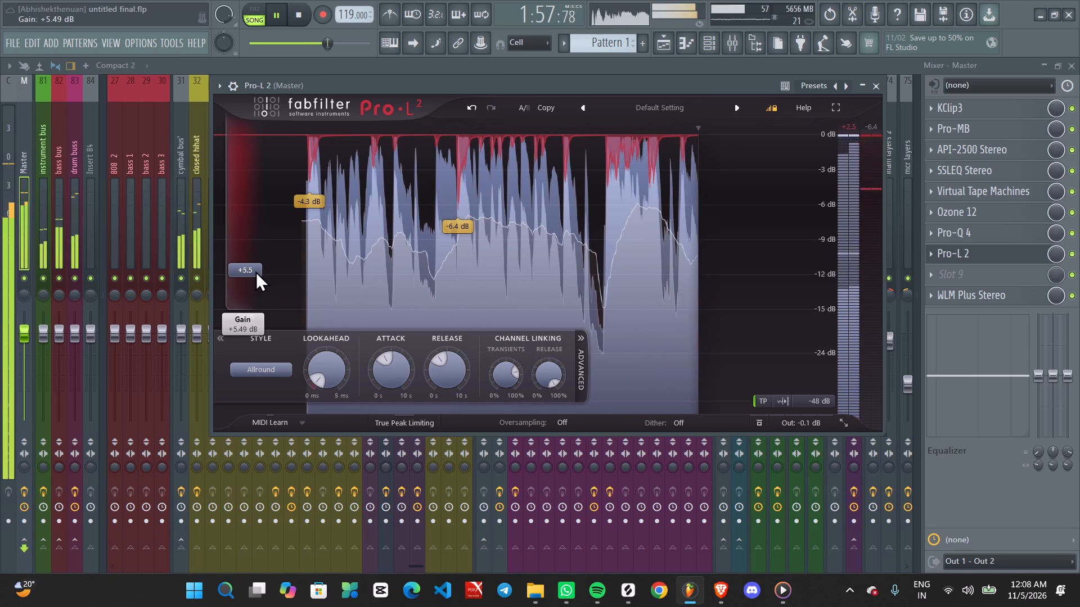
left_click(880, 90)
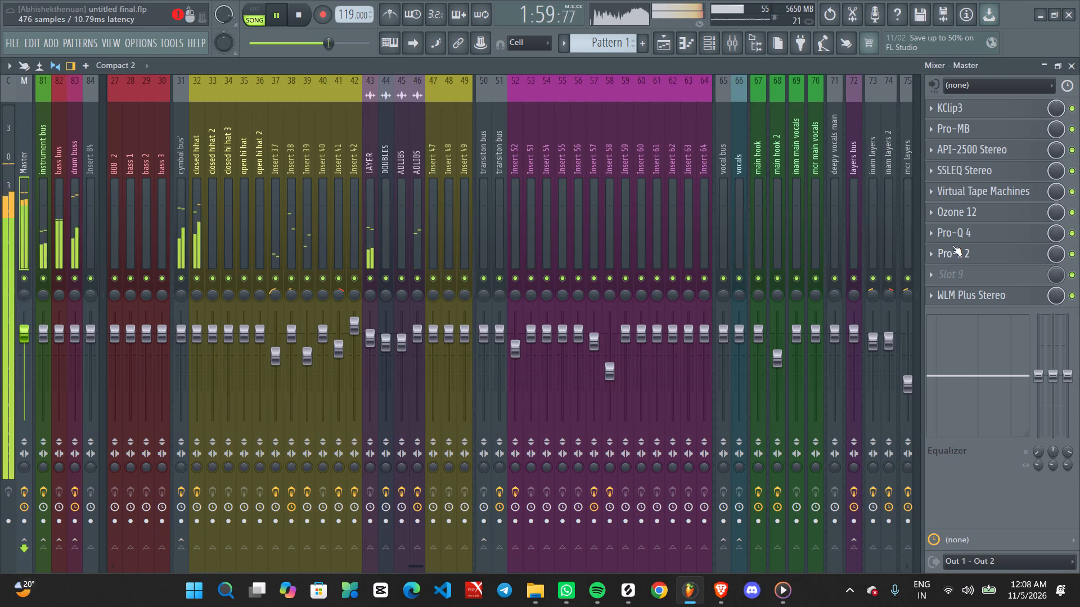
Open the WLM Plus Stereo loudness meter on the Master insert to examine the mix's loudness.
left_click(967, 297)
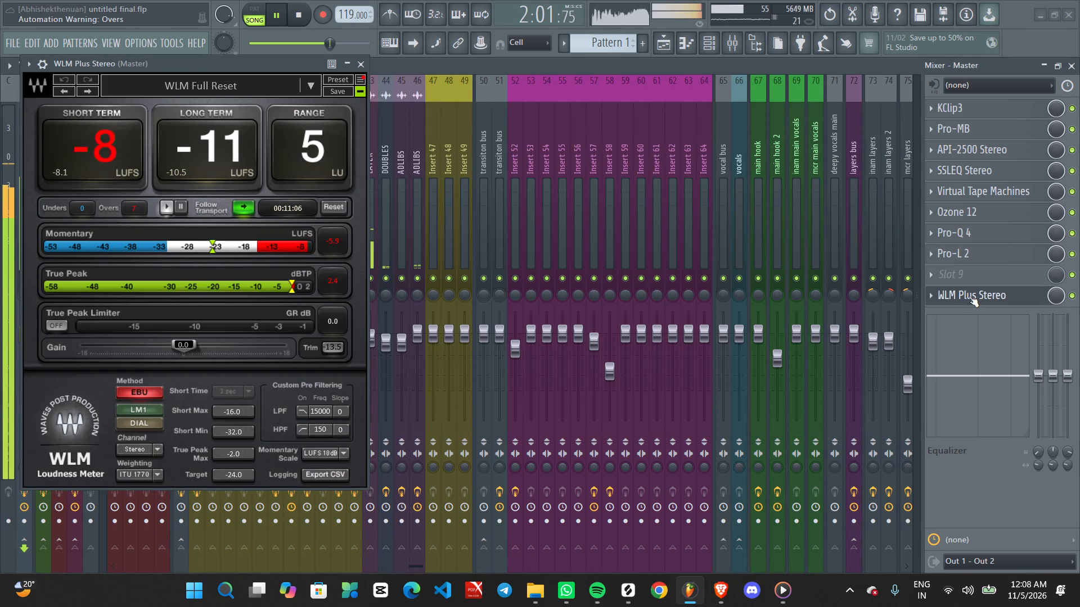
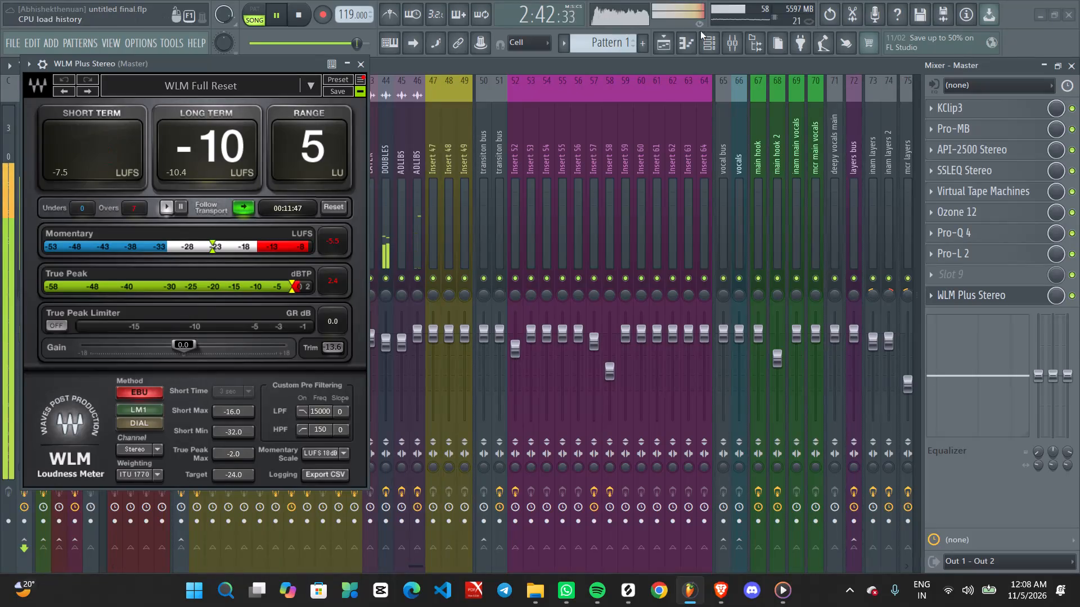
Close the loudness meter and look through the playlist's vocal, muted layer and drum tracks while listening to the ending from about bar 81.
left_click(665, 42)
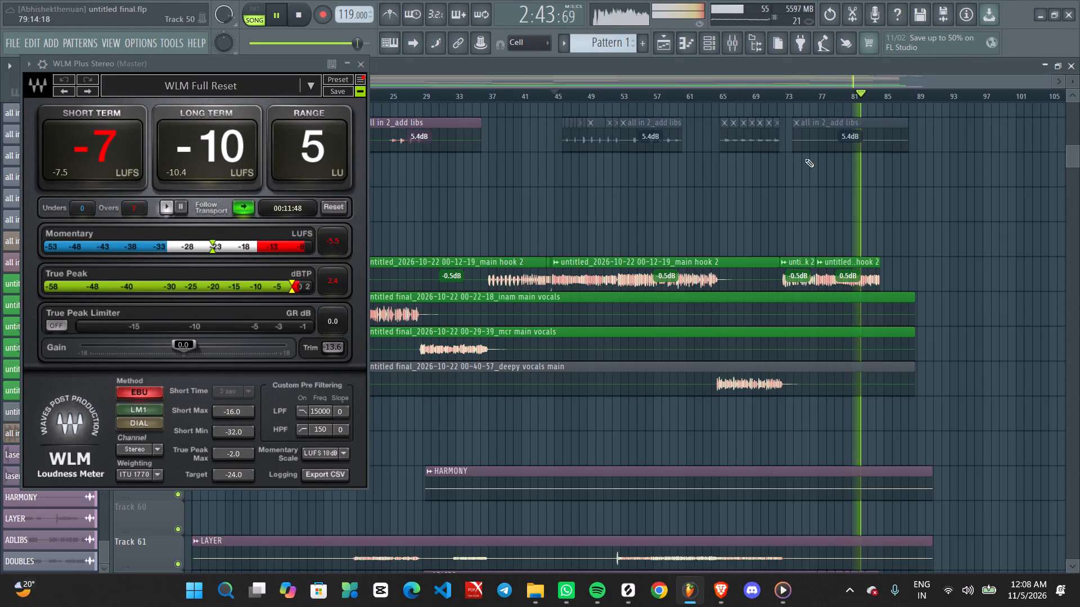
left_click(359, 64)
scroll(401, 230, "down", 8)
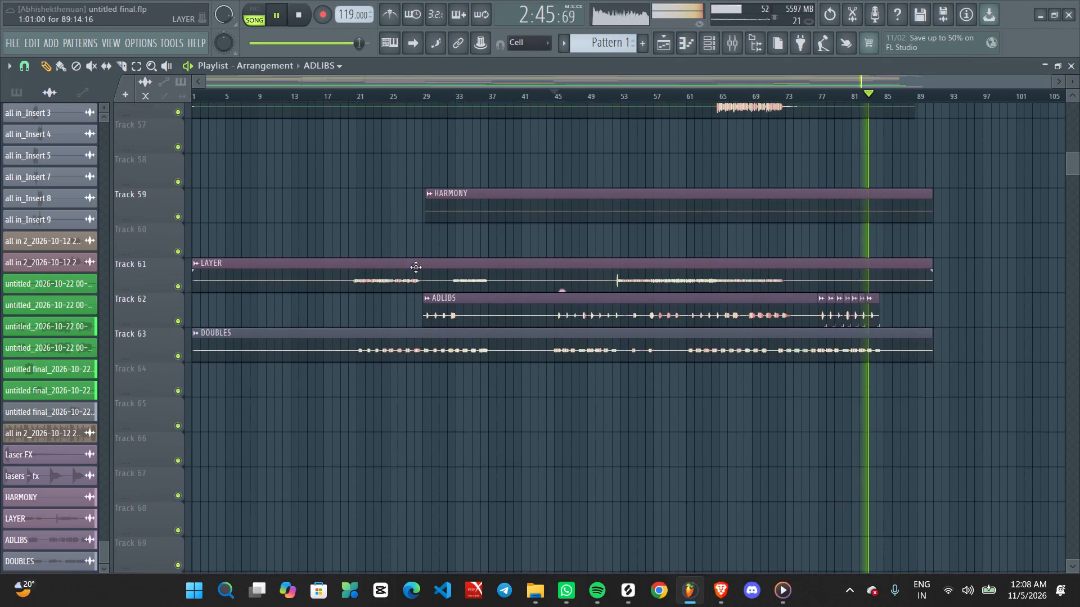
scroll(420, 275, "up", 7)
scroll(544, 99, "down", 7)
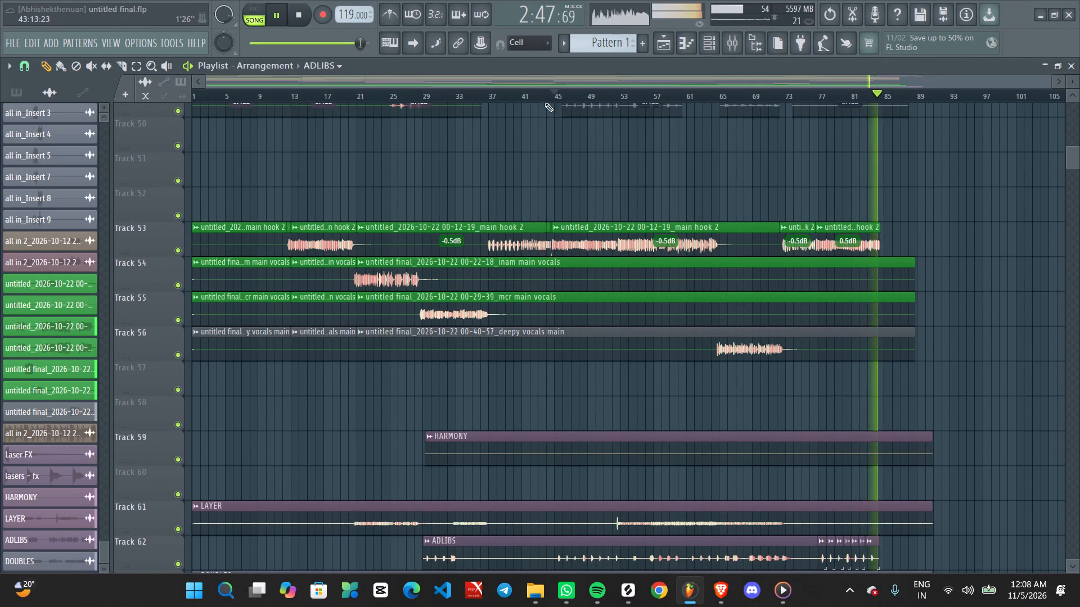
scroll(533, 195, "down", 5)
scroll(522, 281, "up", 7)
scroll(750, 281, "up", 8)
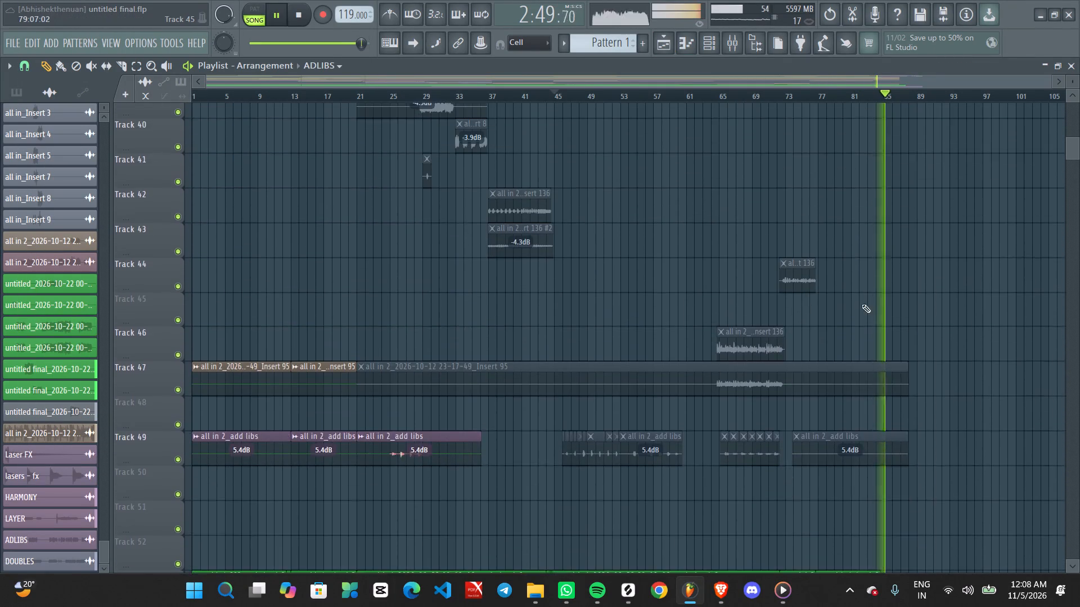
scroll(877, 304, "up", 15)
scroll(877, 304, "up", 16)
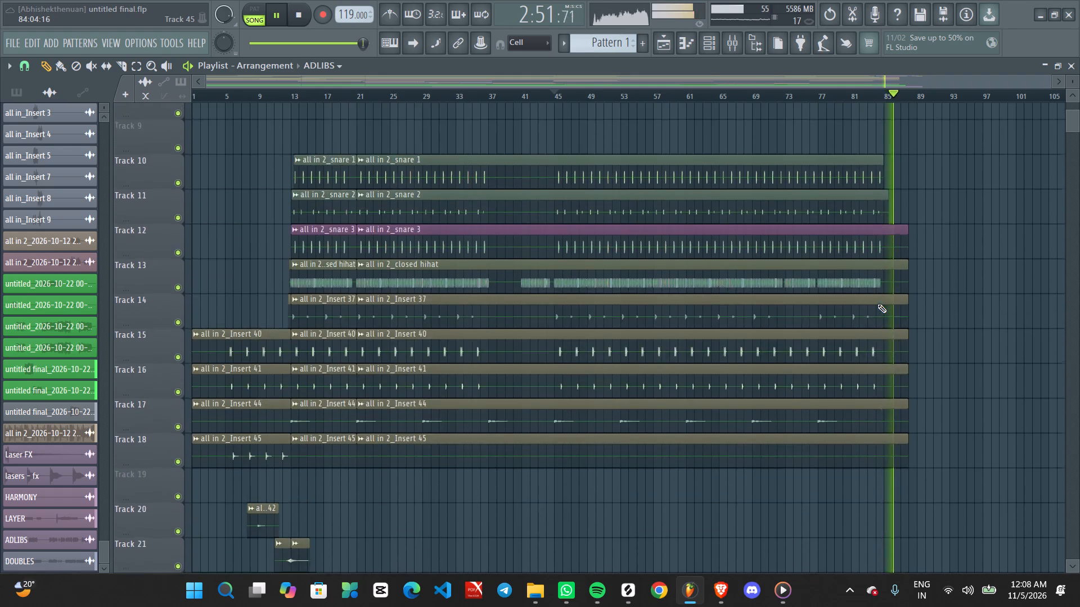
scroll(879, 304, "up", 2)
scroll(879, 304, "down", 1)
scroll(879, 304, "up", 13)
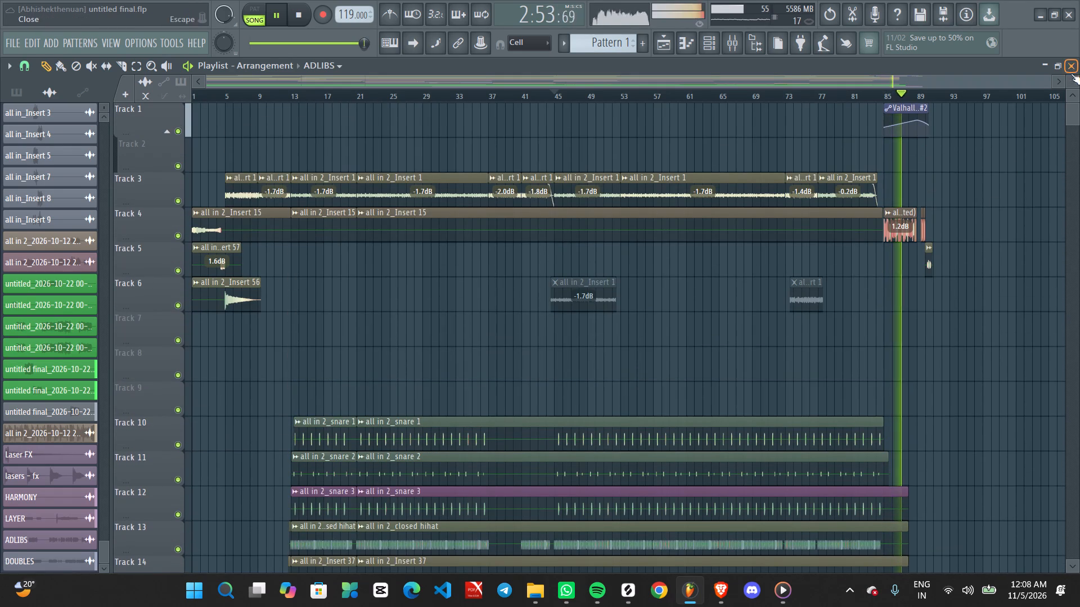
scroll(1072, 85, "down", 8)
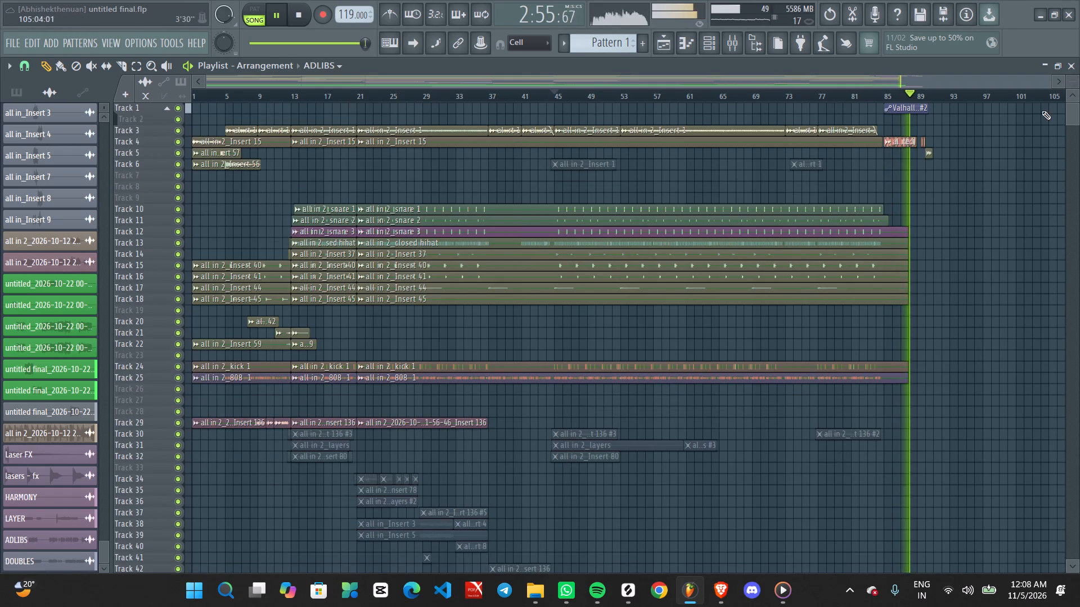
Undo the stray clip added to the playlist and restart the song's playback from bar 1.
key("space")
key("space")
key("space")
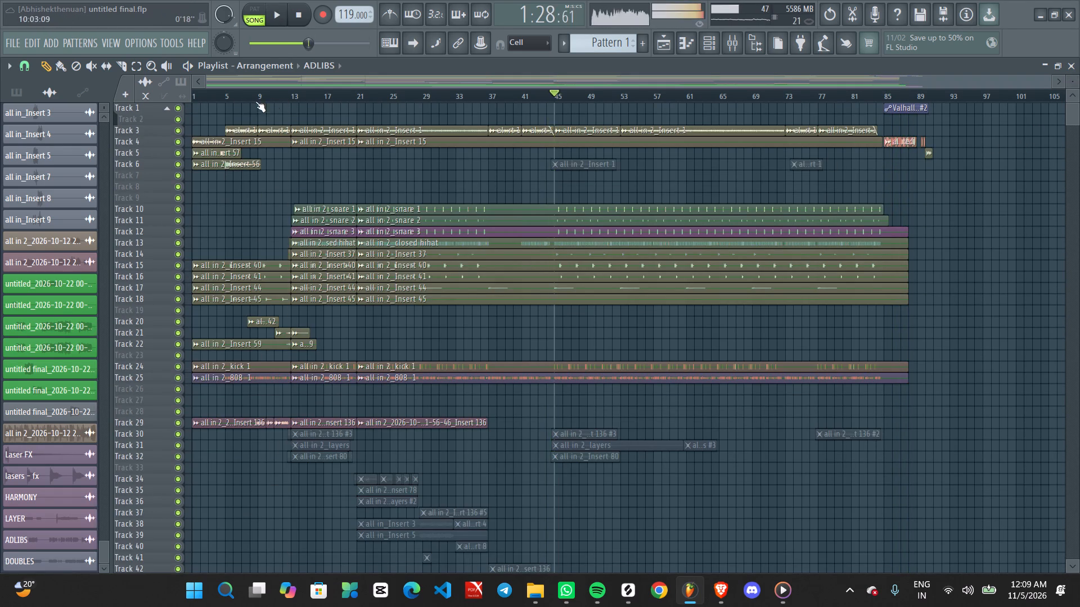
left_click_drag(235, 104, 53, 137)
key("space")
key("ctrl+z")
key("space")
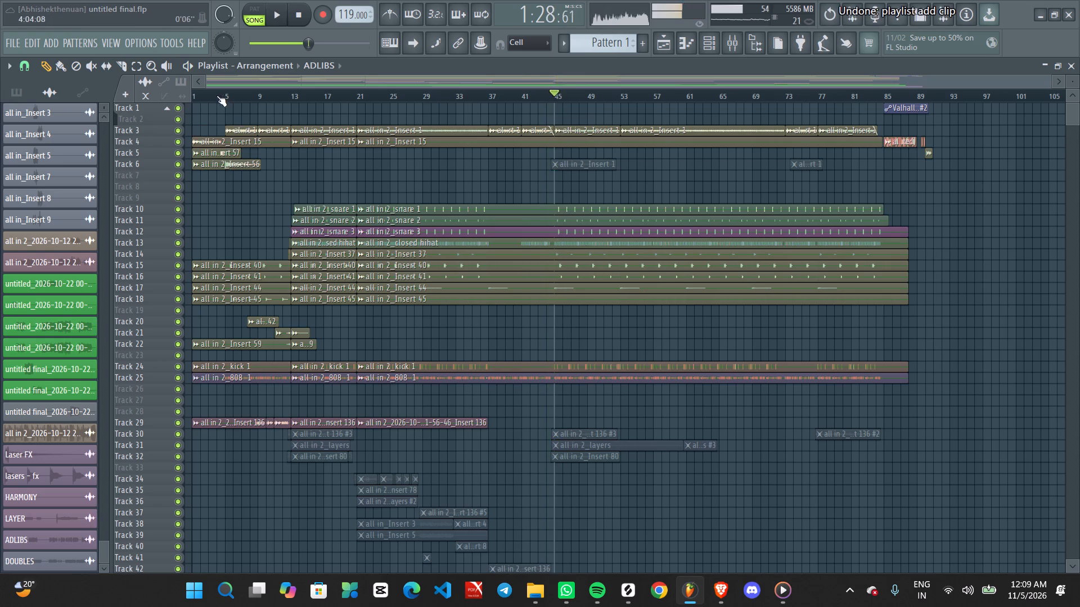
left_click_drag(207, 90, 167, 92)
key("space")
Look through the playlist's instrument, drum and vocal tracks and the mixer levels while listening to the intro.
scroll(228, 201, "up", 3, "ctrl")
middle_click_drag(272, 225, 471, 321)
scroll(264, 287, "up", 3, "alt")
scroll(260, 281, "down", 6, "alt")
scroll(260, 254, "up", 15)
scroll(260, 254, "up", 5, "ctrl")
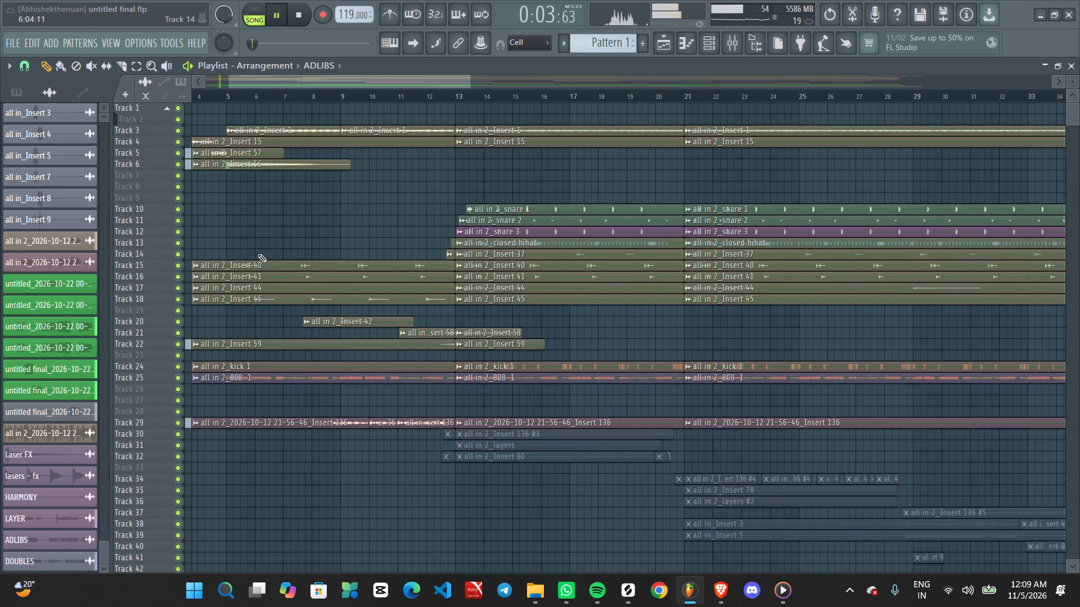
middle_click_drag(262, 255, 538, 200)
scroll(386, 285, "up", 1, "ctrl")
scroll(361, 335, "down", 3, "ctrl")
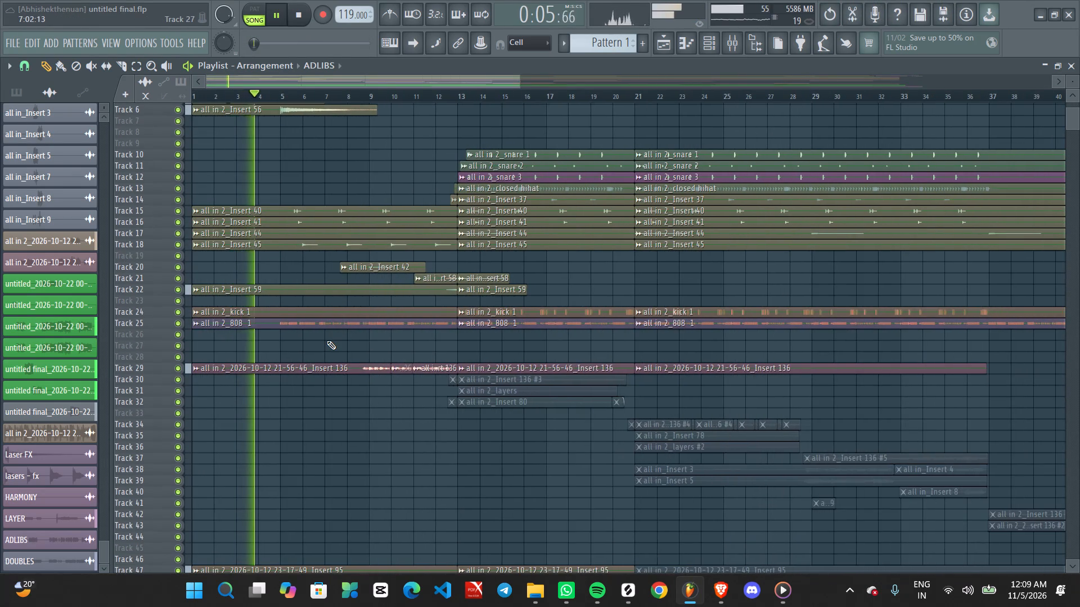
scroll(327, 341, "down", 14)
scroll(327, 341, "down", 9)
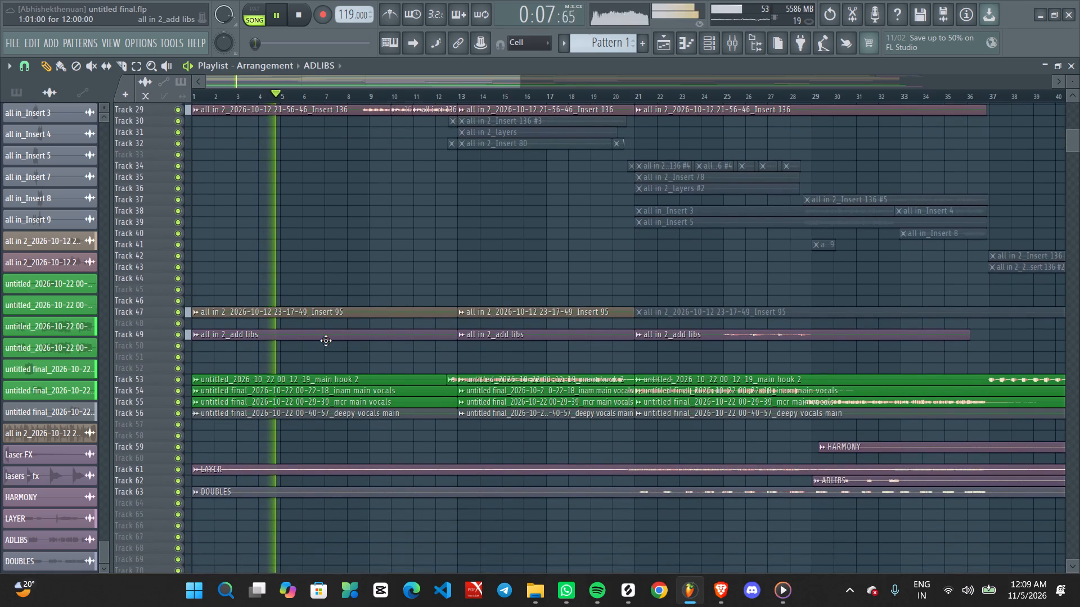
scroll(326, 341, "down", 6)
scroll(326, 341, "down", 2, "ctrl")
scroll(326, 341, "up", 6, "ctrl")
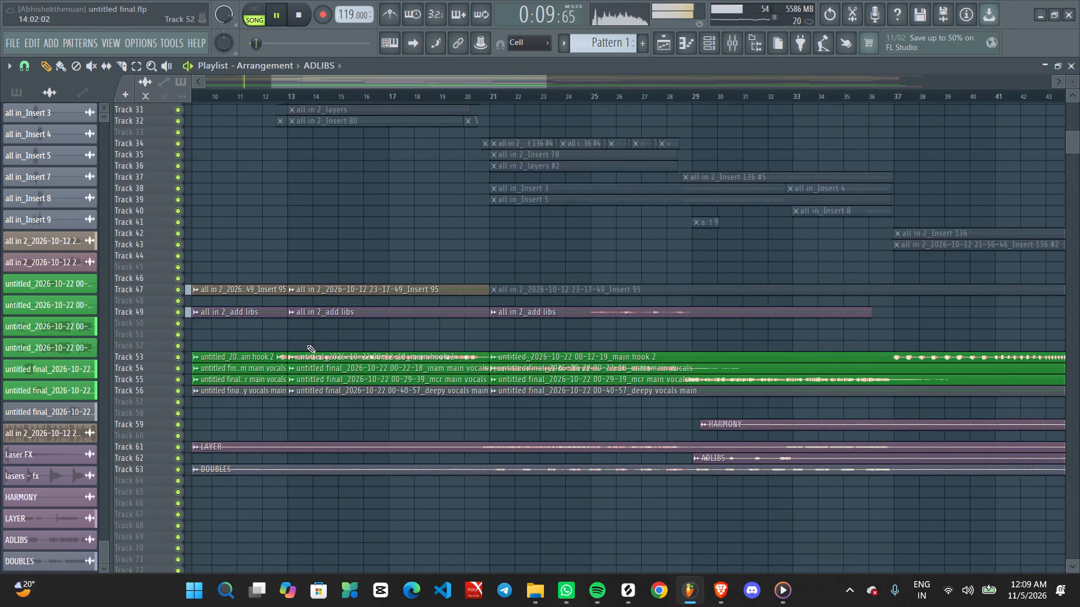
scroll(300, 345, "up", 5, "alt")
scroll(286, 341, "up", 3, "ctrl")
middle_click_drag(298, 336, 593, 354)
scroll(596, 354, "up", 1)
scroll(535, 330, "down", 6, "ctrl")
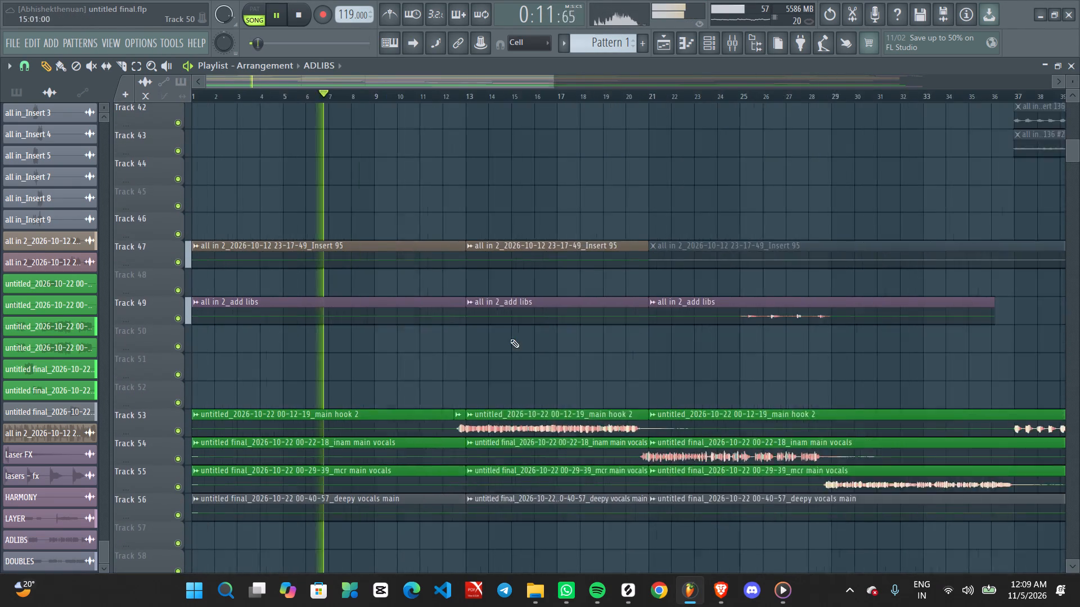
scroll(510, 339, "down", 3, "ctrl")
scroll(352, 297, "up", 2, "ctrl")
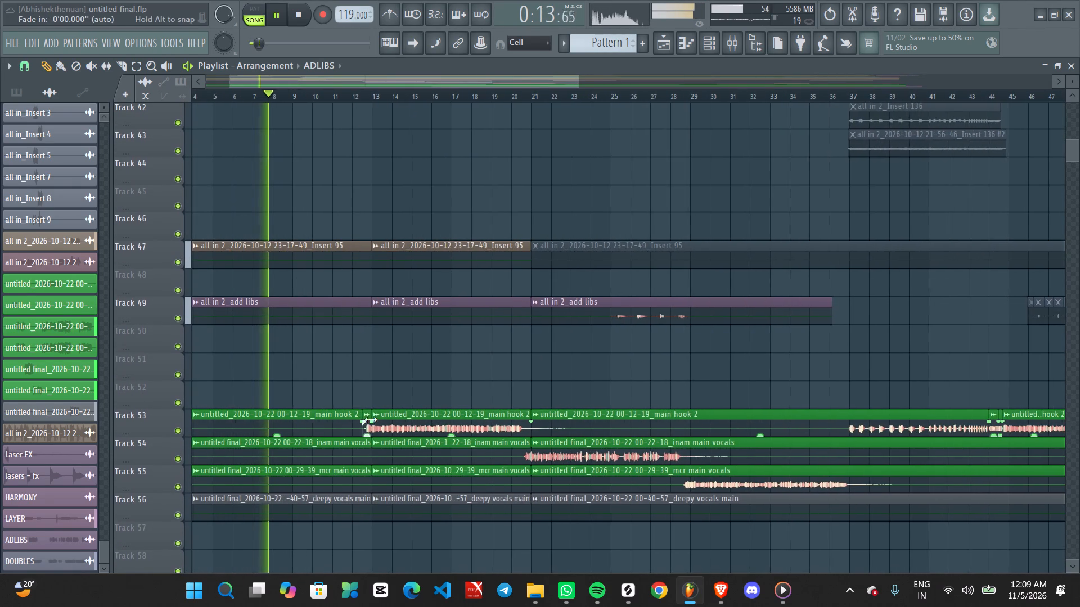
middle_click_drag(372, 418, 380, 385)
scroll(378, 383, "up", 3)
scroll(378, 383, "down", 1)
scroll(378, 383, "up", 20)
scroll(378, 383, "up", 6)
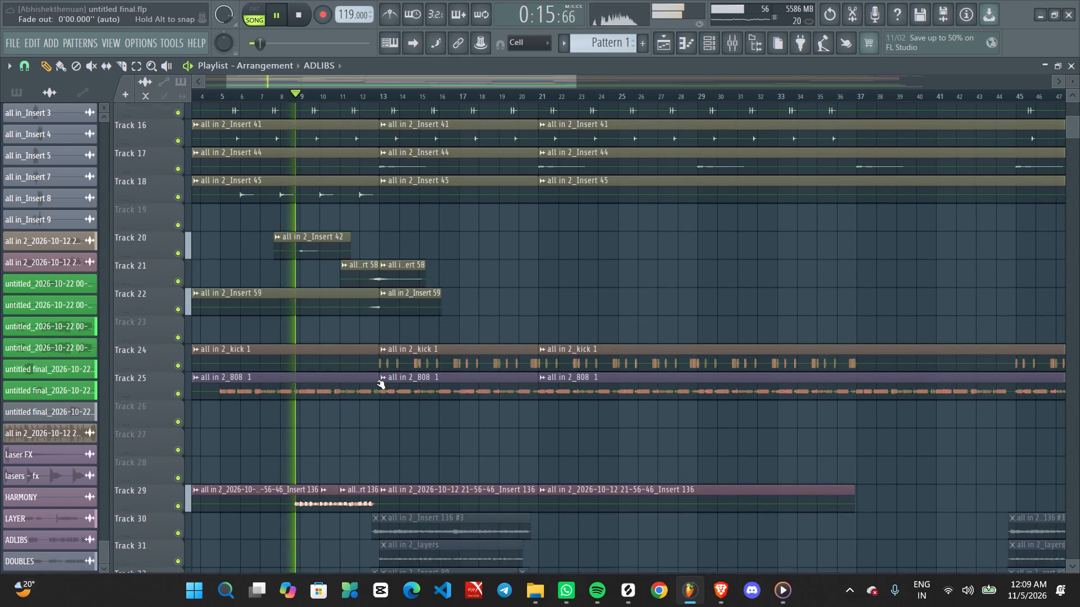
scroll(377, 383, "down", 4, "ctrl")
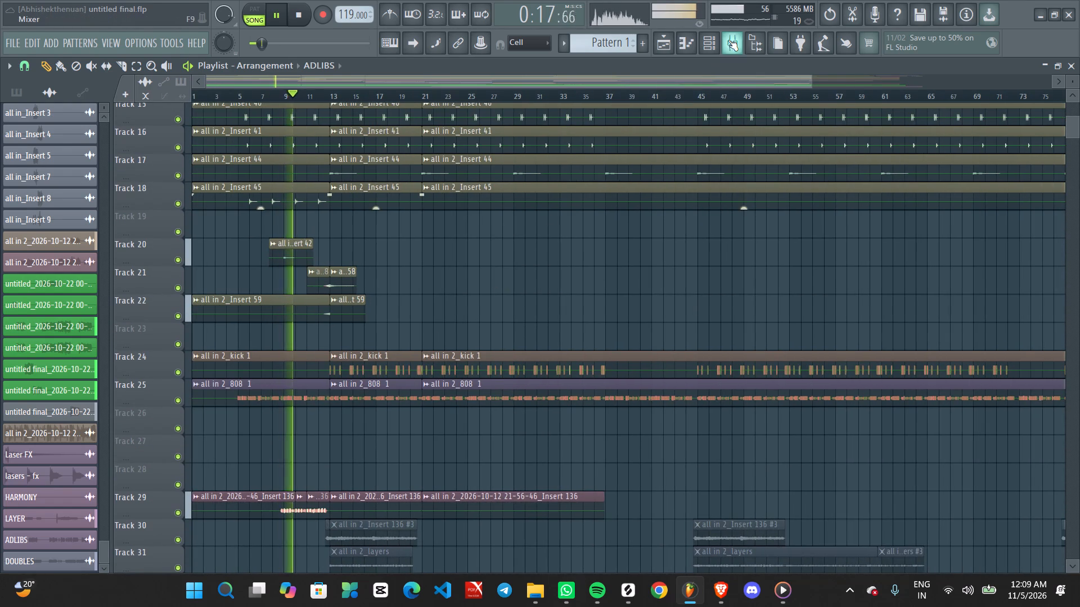
left_click(729, 38)
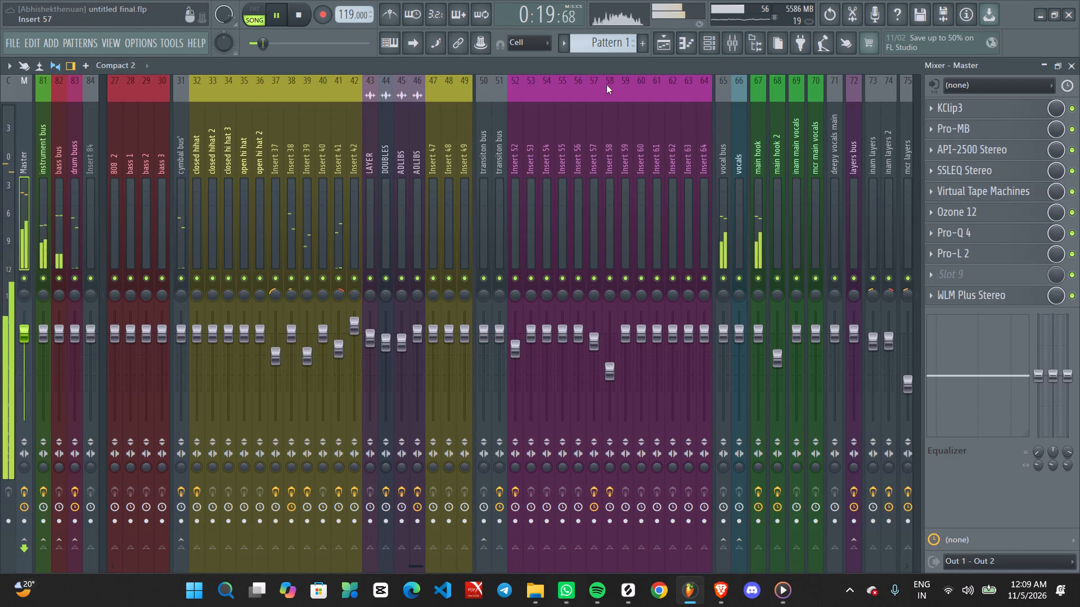
left_click(658, 38)
Examine the muted layers and the main hook and main vocal clips while listening from about bar 11.
scroll(399, 422, "up", 3, "ctrl")
middle_click_drag(368, 504, 502, 301)
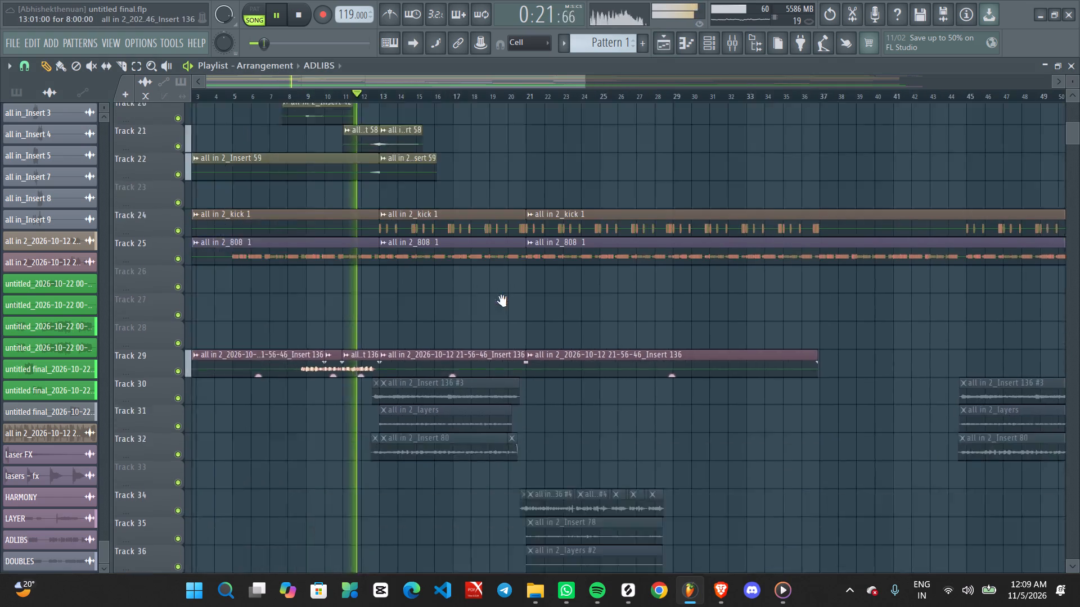
middle_click_drag(502, 301, 510, 293)
scroll(455, 409, "down", 6, "ctrl")
scroll(333, 475, "up", 4, "ctrl")
middle_click_drag(311, 522, 407, 242)
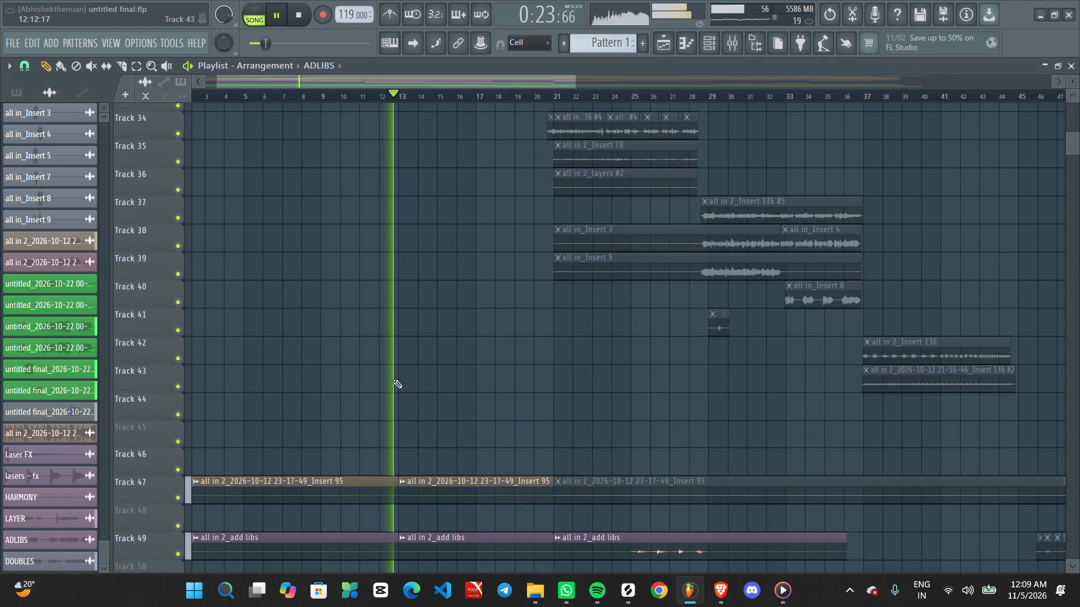
scroll(395, 392, "up", 3, "ctrl")
middle_click_drag(431, 442, 431, 156)
scroll(414, 255, "down", 5, "alt")
scroll(429, 389, "up", 3, "ctrl")
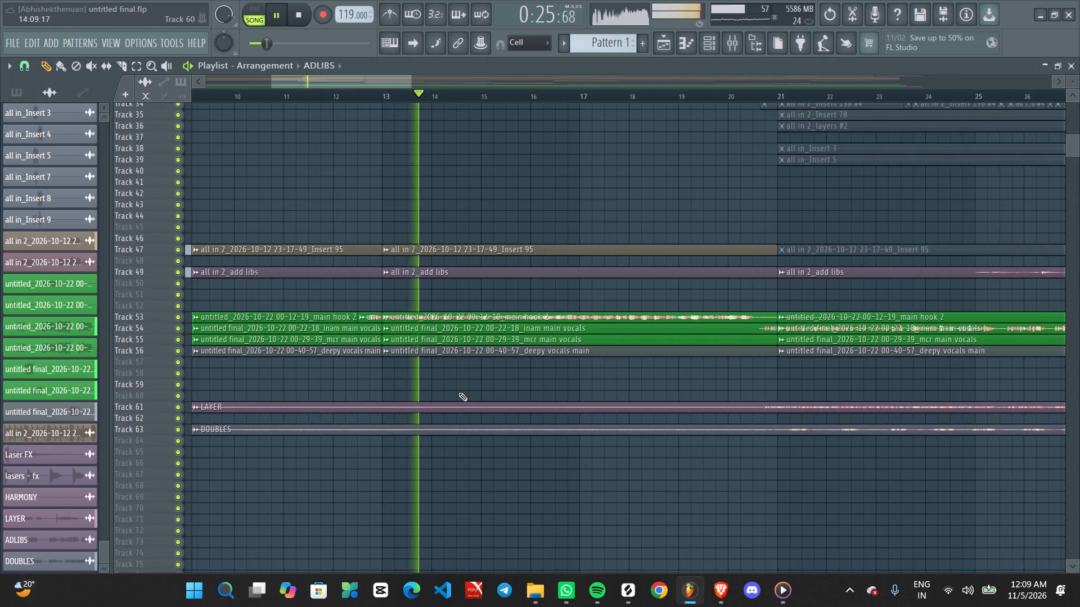
scroll(454, 387, "up", 7, "alt")
scroll(470, 376, "up", 1)
middle_click_drag(466, 378, 435, 389)
scroll(432, 389, "up", 2, "alt")
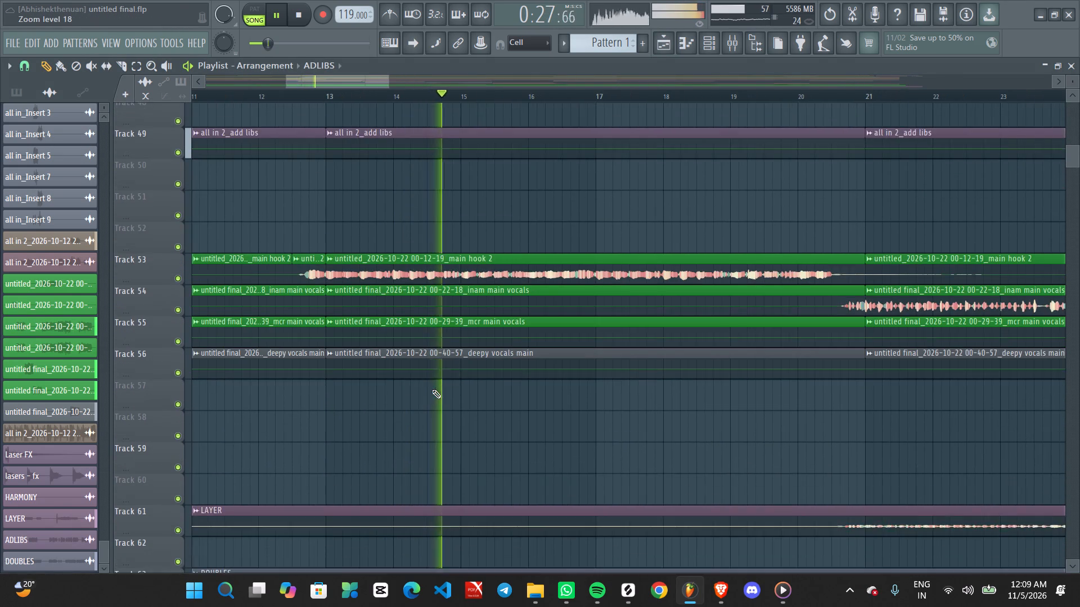
scroll(432, 389, "up", 1, "alt")
scroll(452, 386, "up", 1, "ctrl")
middle_click_drag(583, 375, 613, 379)
scroll(654, 382, "down", 3, "ctrl")
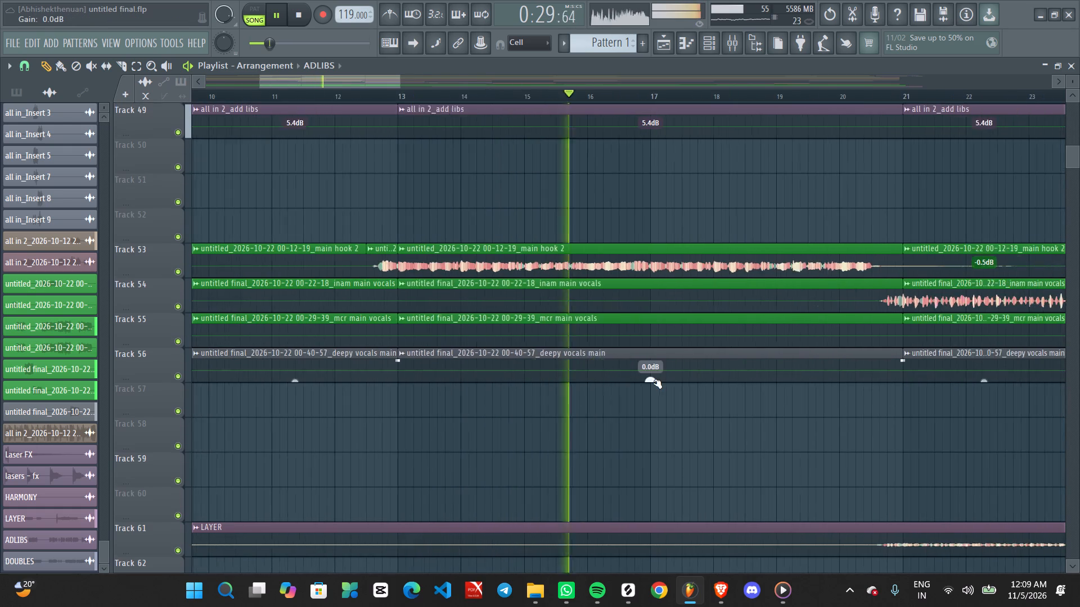
scroll(654, 382, "down", 4, "ctrl")
scroll(701, 396, "up", 5, "ctrl")
middle_click_drag(691, 401, 575, 401)
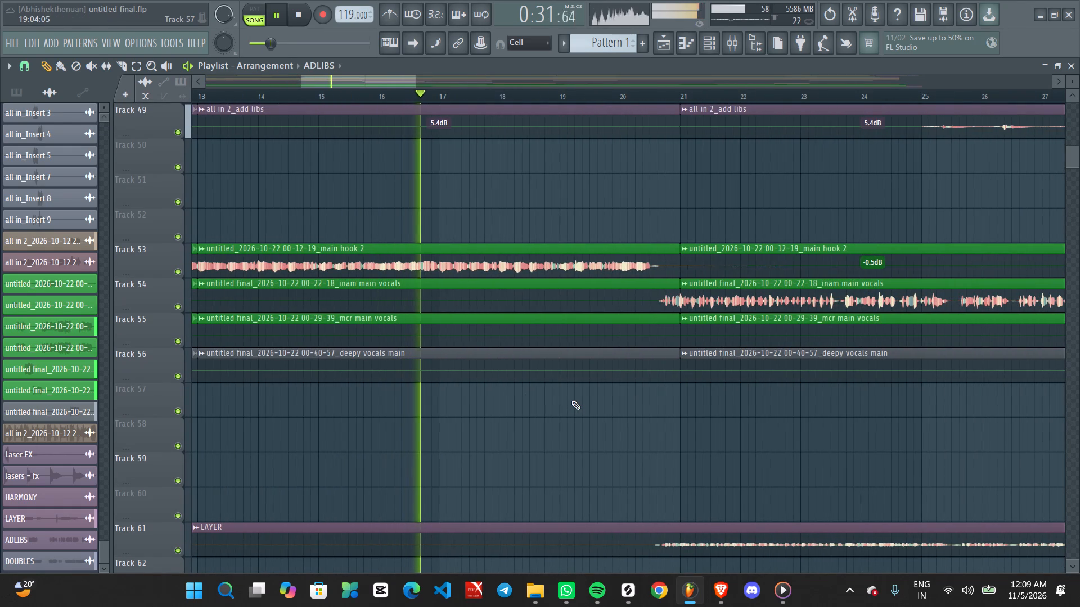
scroll(571, 401, "down", 3)
scroll(571, 401, "up", 1)
scroll(571, 401, "down", 3)
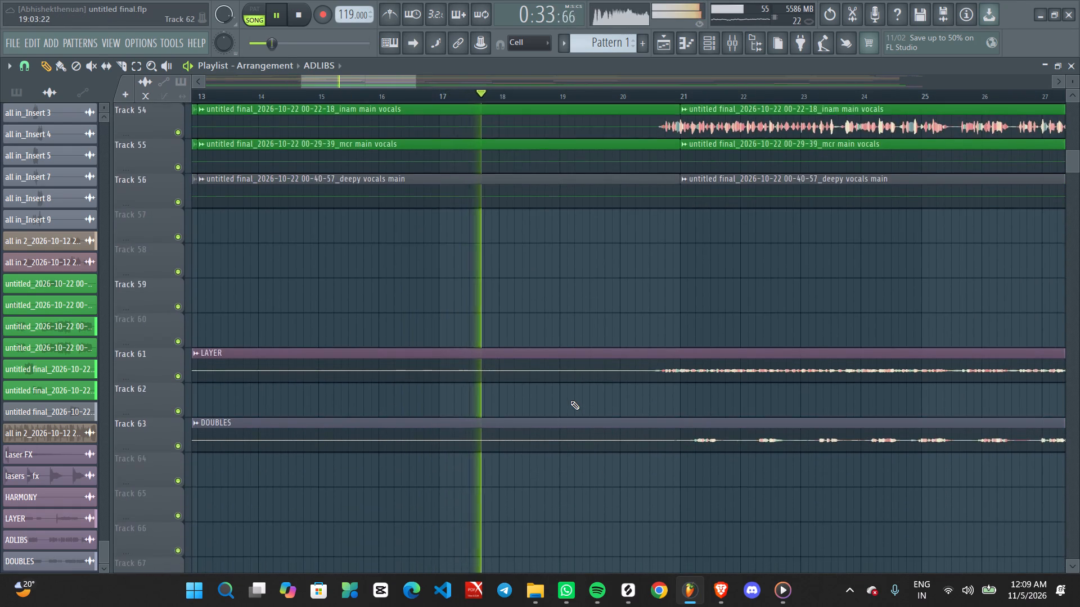
Examine the LAYER, ADLIBS and DOUBLES tracks while listening to the section from about bar 18.
scroll(570, 401, "down", 2)
scroll(570, 401, "down", 7, "ctrl")
scroll(570, 401, "up", 3, "ctrl")
middle_click_drag(610, 373, 533, 391)
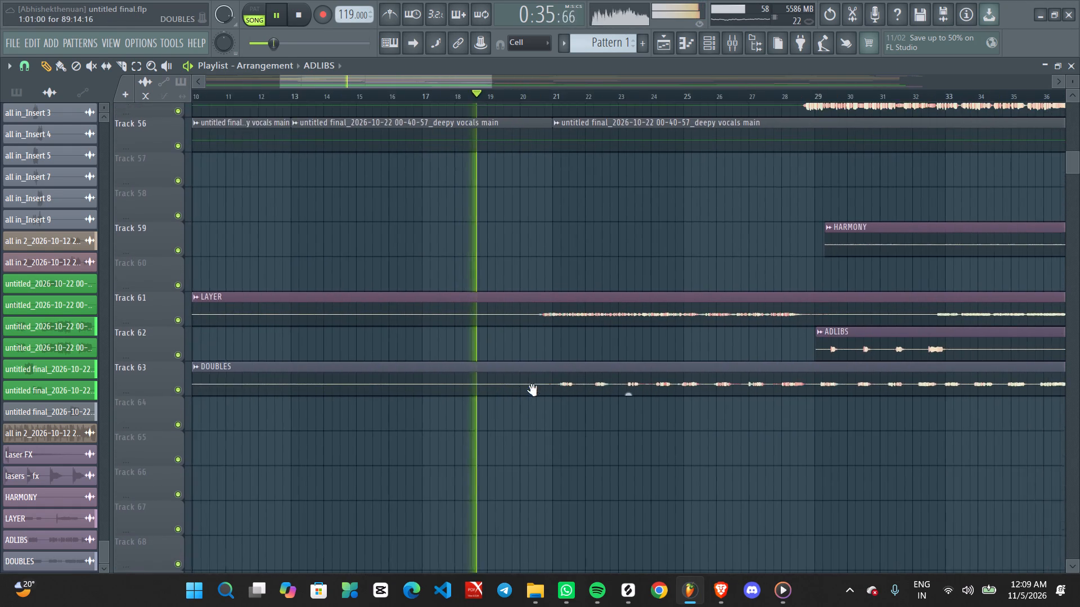
middle_click_drag(533, 391, 516, 405)
middle_click(508, 407)
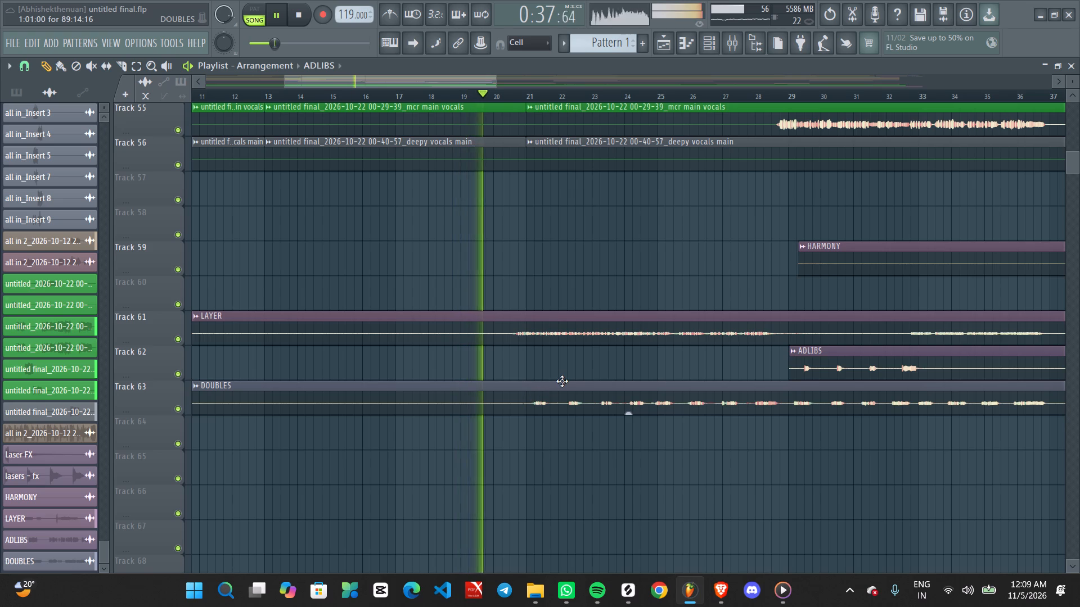
scroll(562, 381, "down", 4, "ctrl")
scroll(562, 380, "up", 4, "ctrl")
middle_click_drag(575, 378, 530, 378)
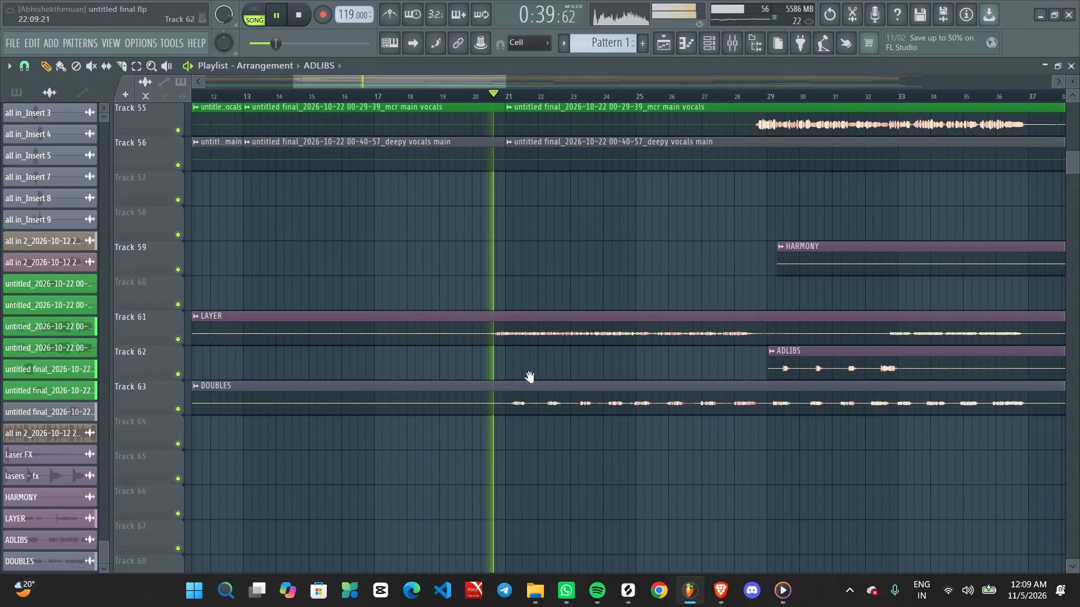
middle_click_drag(530, 378, 516, 378)
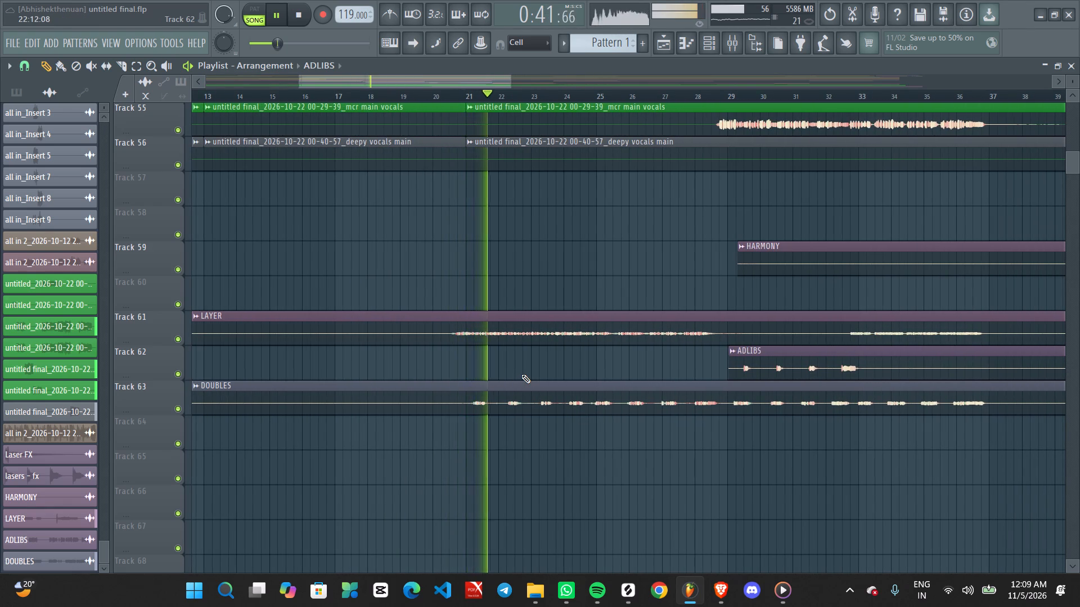
scroll(521, 374, "down", 2, "ctrl")
scroll(547, 372, "up", 2, "ctrl")
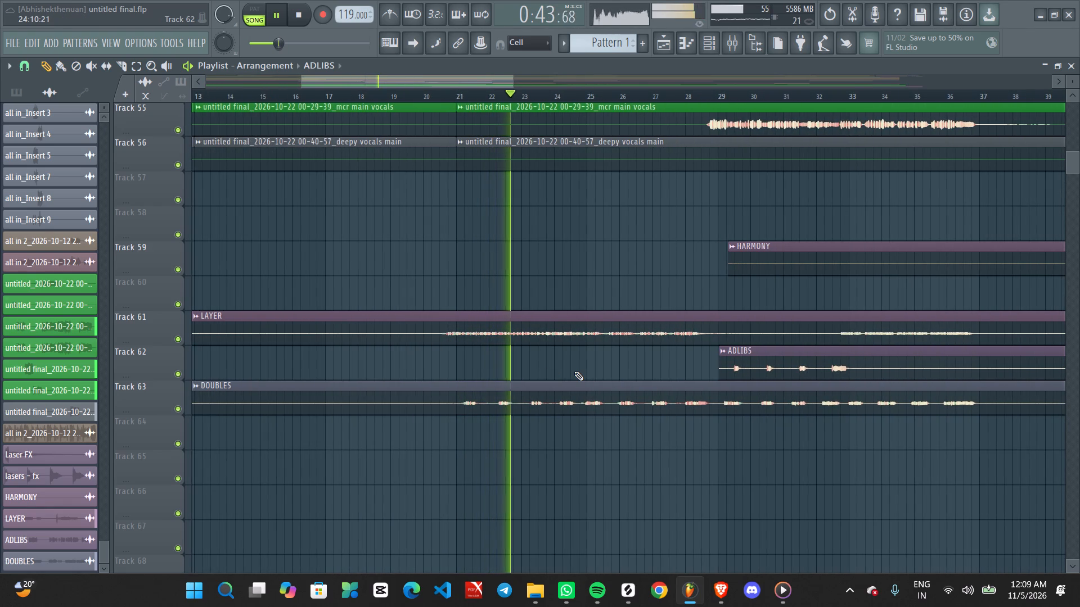
scroll(574, 372, "up", 1, "ctrl")
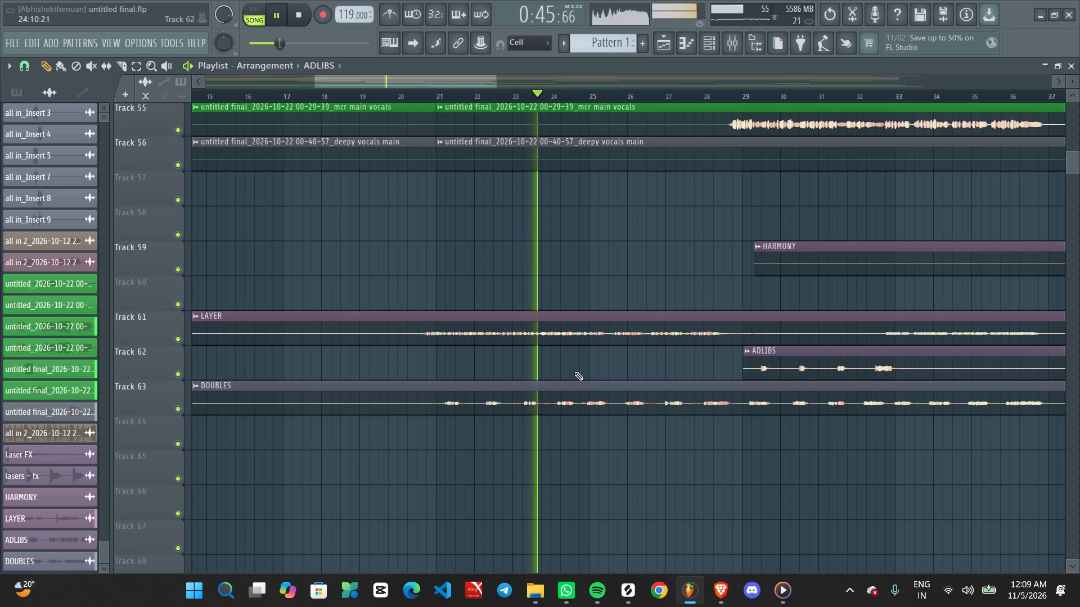
Examine the add libs, main hook and main vocal clips while listening to the section from about bar 24.
scroll(574, 372, "down", 6, "ctrl")
scroll(579, 370, "down", 2)
scroll(579, 370, "up", 10)
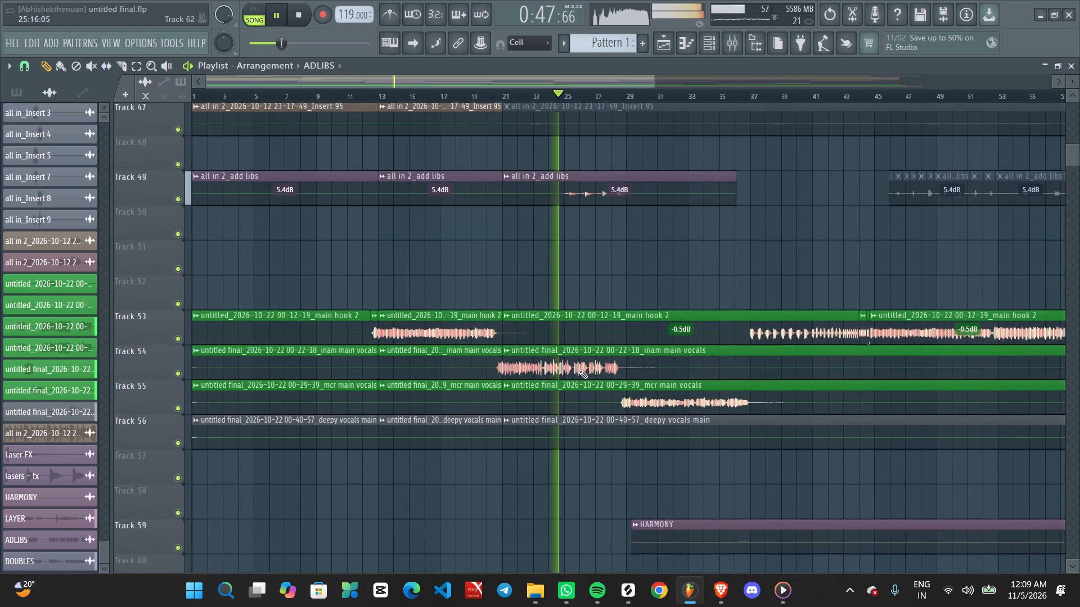
scroll(579, 370, "up", 14)
scroll(579, 370, "up", 4, "ctrl")
middle_click_drag(555, 431, 532, 0)
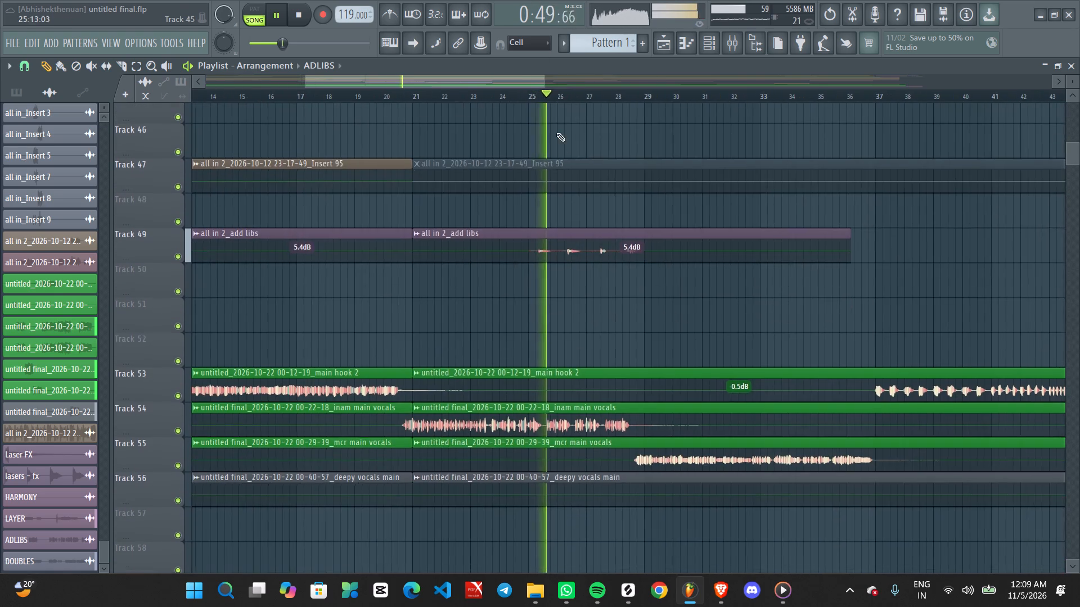
scroll(561, 178, "down", 5, "ctrl")
scroll(563, 289, "up", 2, "ctrl")
middle_click_drag(546, 328, 530, 287)
scroll(541, 289, "up", 2, "ctrl")
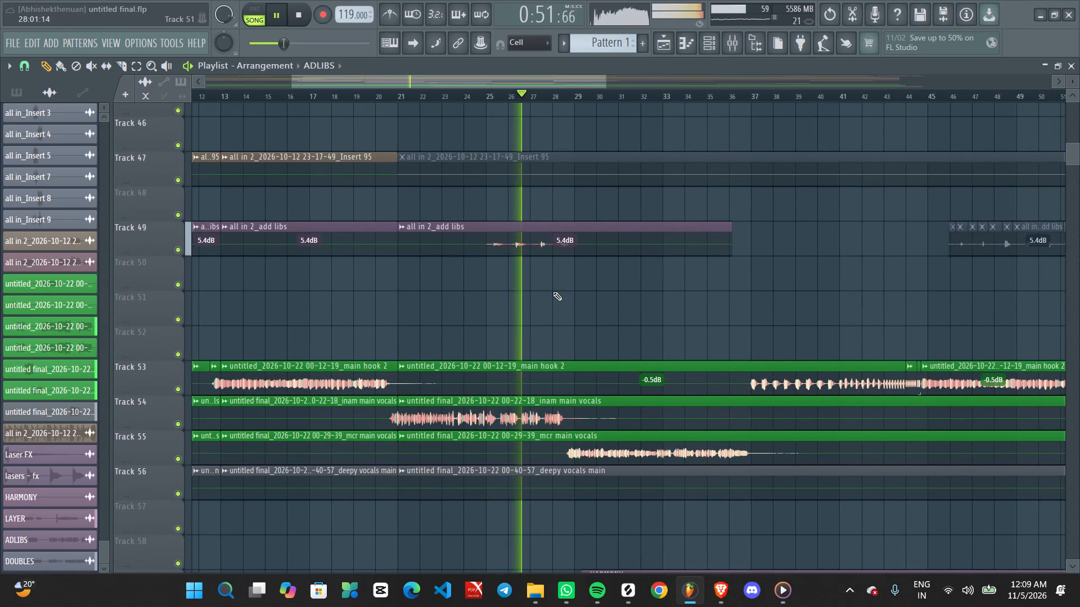
scroll(553, 292, "up", 2, "ctrl")
middle_click_drag(555, 285, 537, 211)
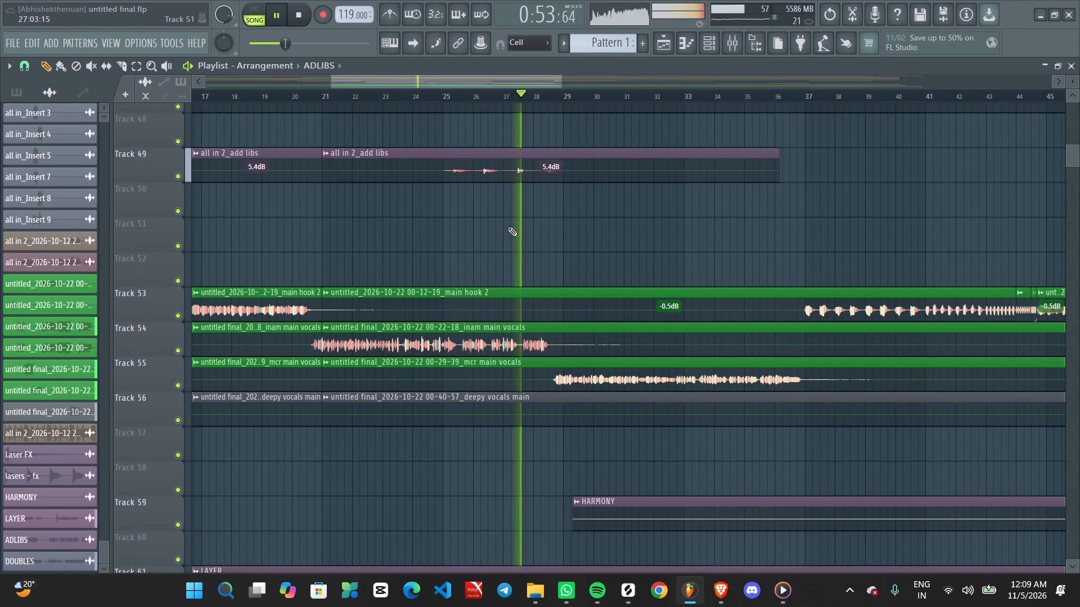
scroll(508, 227, "down", 7, "alt")
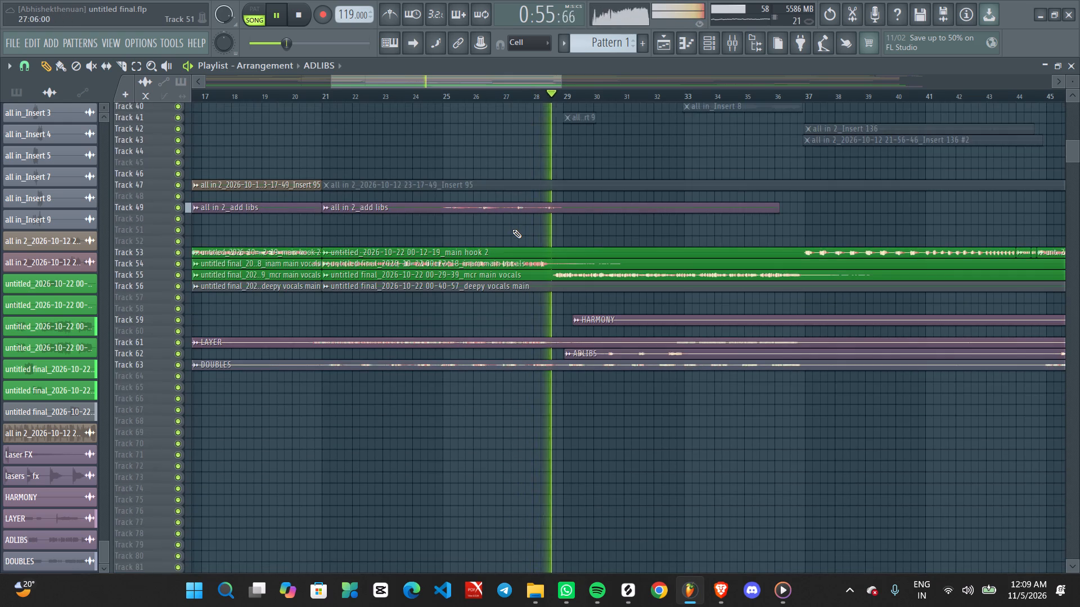
scroll(512, 230, "down", 16, "ctrl")
Replay the song from about bar 26 and examine the main vocal, HARMONY, LAYER, ADLIBS and DOUBLES tracks.
key("space")
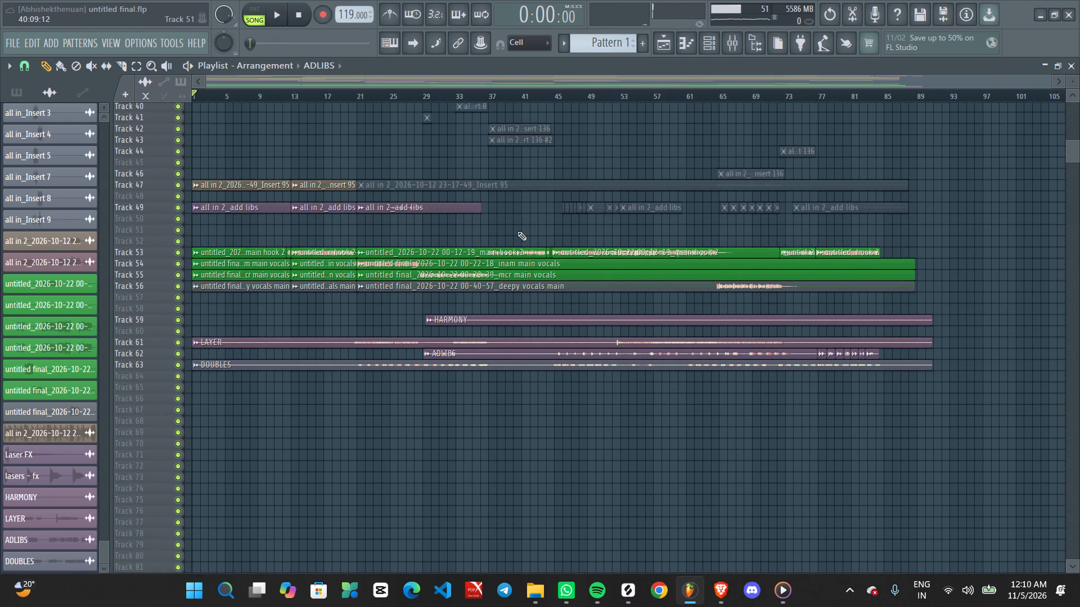
key("space")
left_click(398, 98)
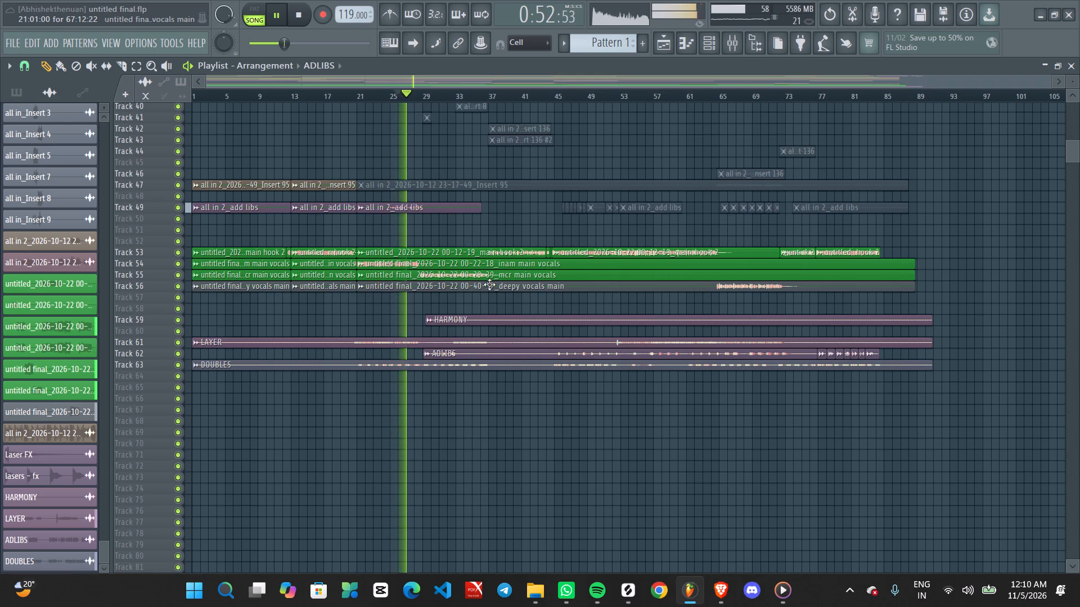
scroll(442, 386, "up", 2, "ctrl")
middle_click_drag(403, 386, 425, 338)
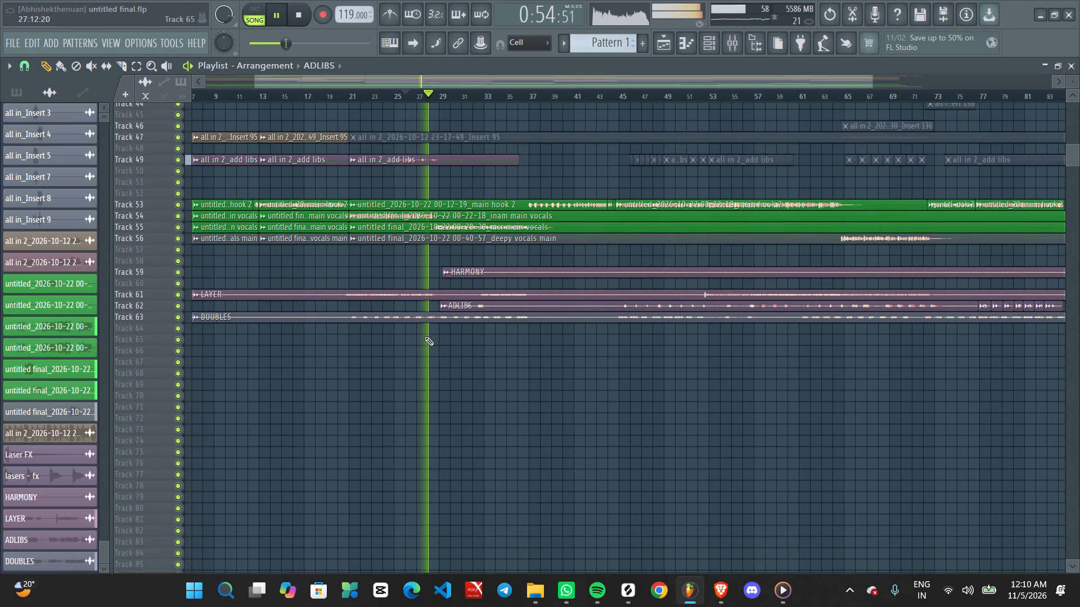
scroll(425, 337, "down", 6, "alt")
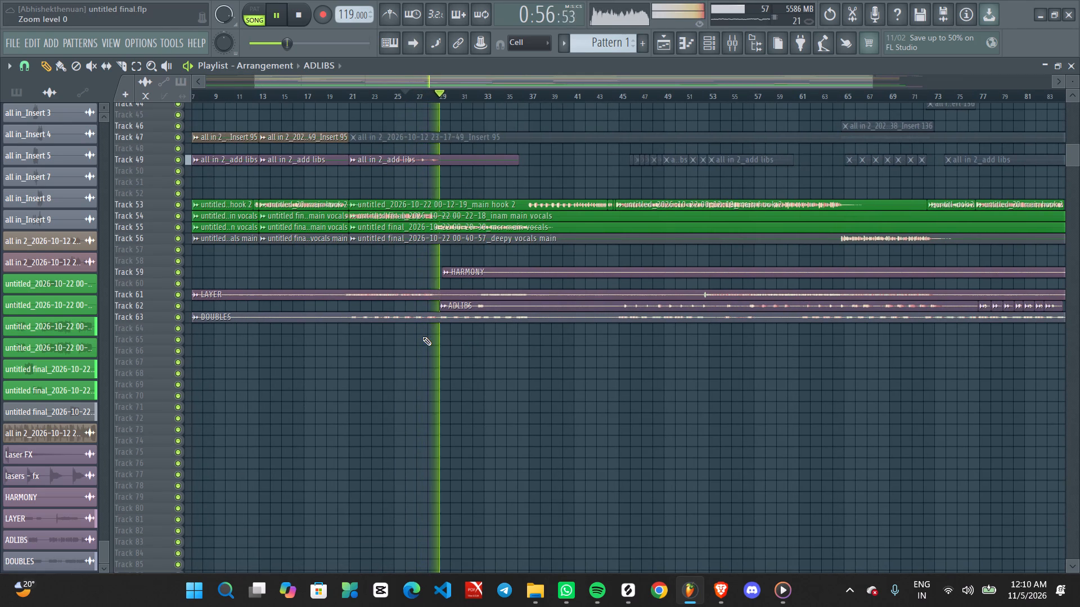
scroll(422, 337, "down", 7, "ctrl")
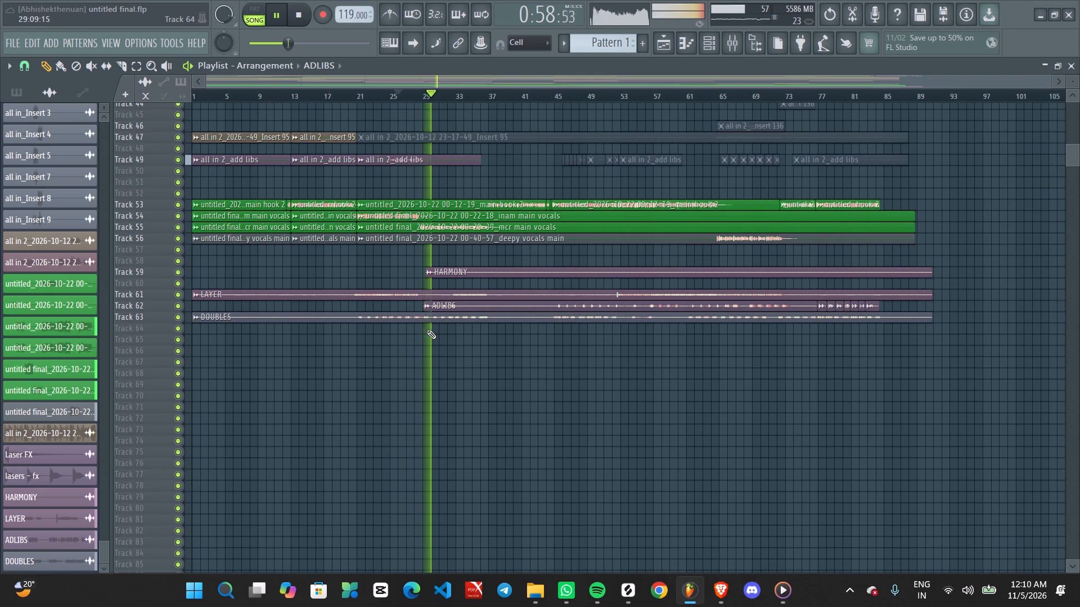
Look through the muted layers and the drum, bass and instrument tracks while listening from about bar 29.
scroll(427, 330, "up", 20)
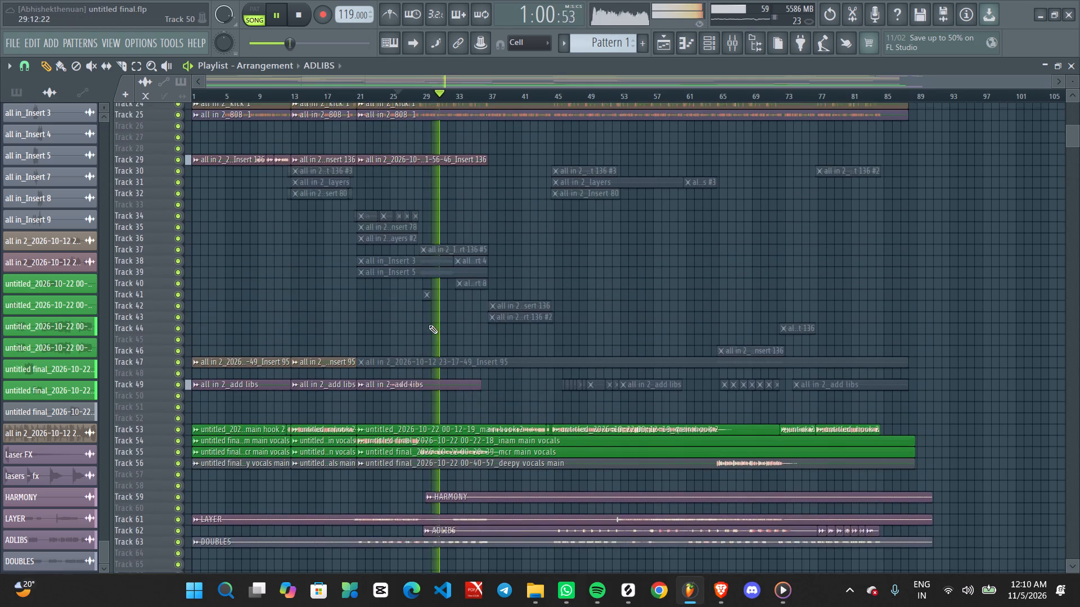
scroll(429, 325, "up", 14)
scroll(430, 312, "up", 11)
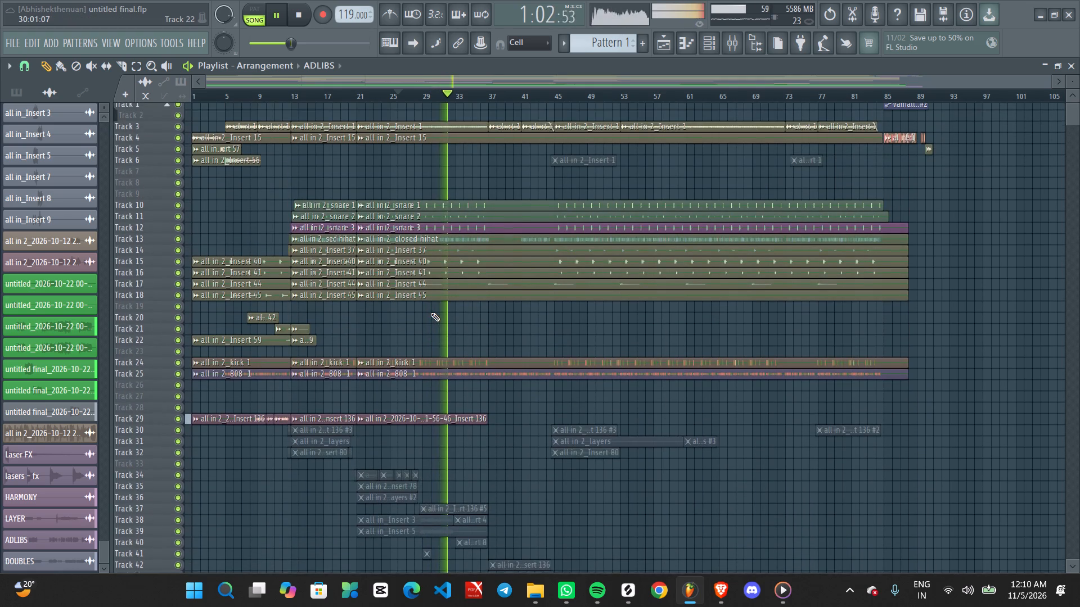
scroll(431, 312, "up", 9)
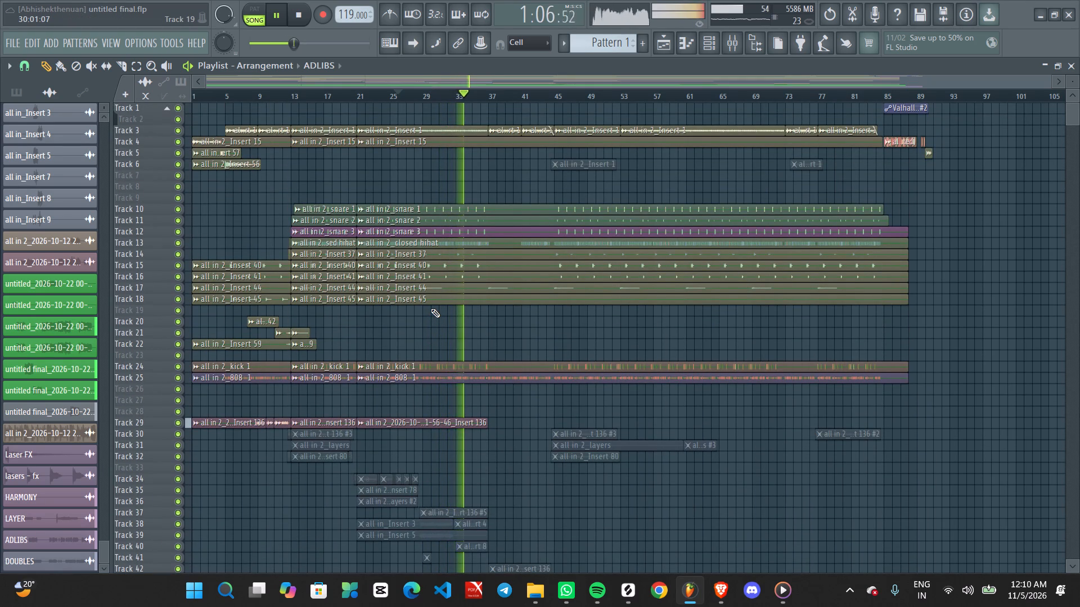
scroll(433, 307, "up", 8)
scroll(434, 306, "down", 9)
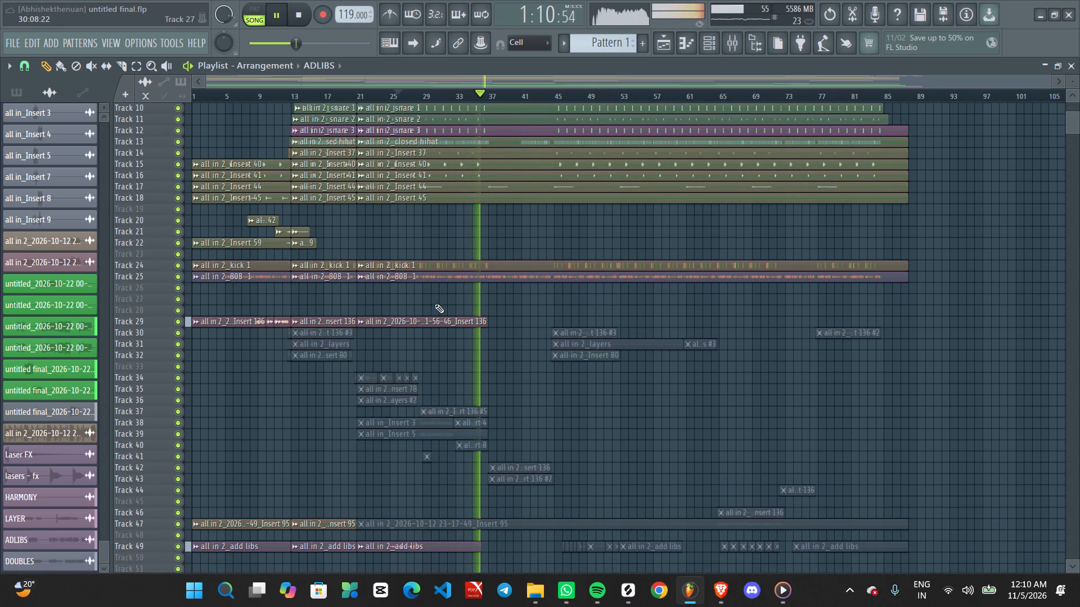
scroll(435, 304, "down", 5, "alt")
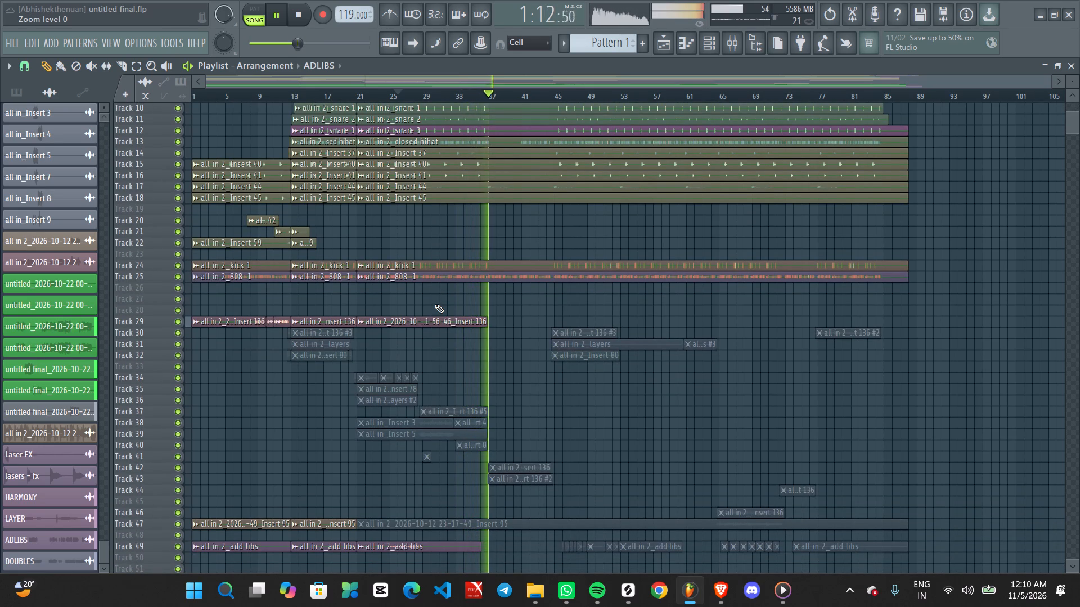
scroll(435, 304, "up", 1, "ctrl")
Examine the arrangement from the drum tracks to the vocal tracks while listening from about bar 37.
middle_click_drag(492, 296, 568, 295)
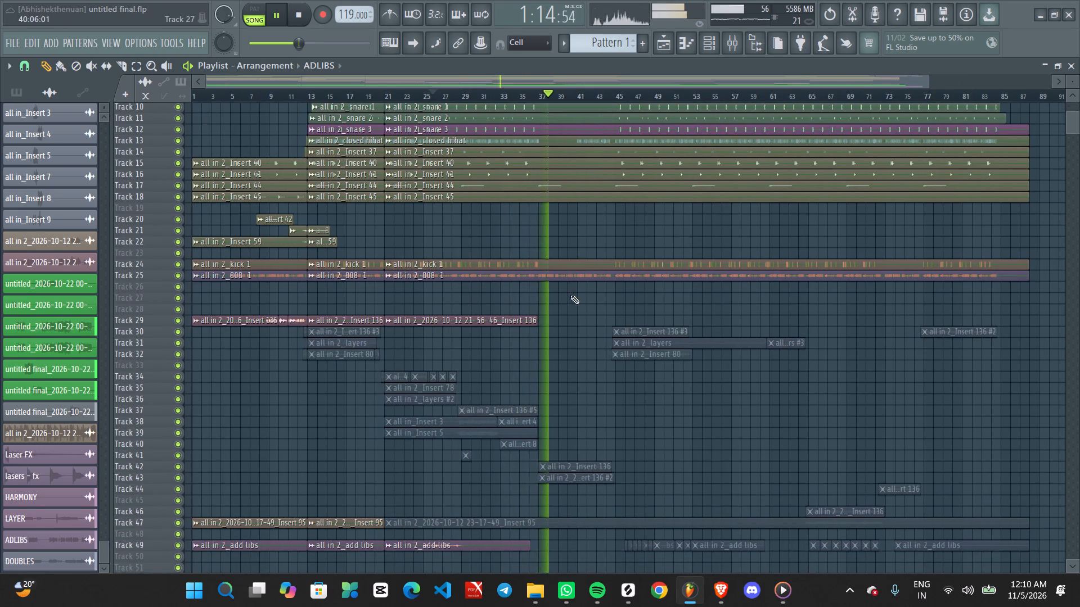
scroll(570, 295, "up", 1)
scroll(458, 273, "down", 7, "ctrl")
scroll(457, 273, "down", 7)
scroll(457, 273, "up", 5)
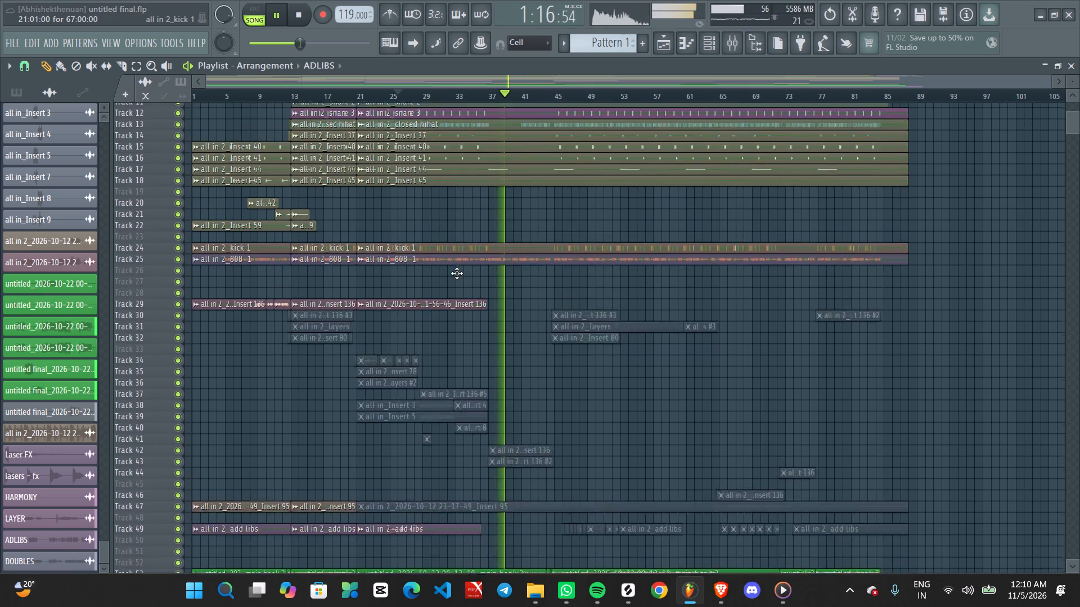
scroll(457, 273, "up", 14)
scroll(457, 274, "down", 1)
scroll(457, 274, "up", 11)
scroll(457, 274, "down", 15)
scroll(457, 276, "down", 11)
scroll(457, 276, "up", 1)
scroll(457, 276, "down", 4)
scroll(457, 276, "up", 3, "ctrl")
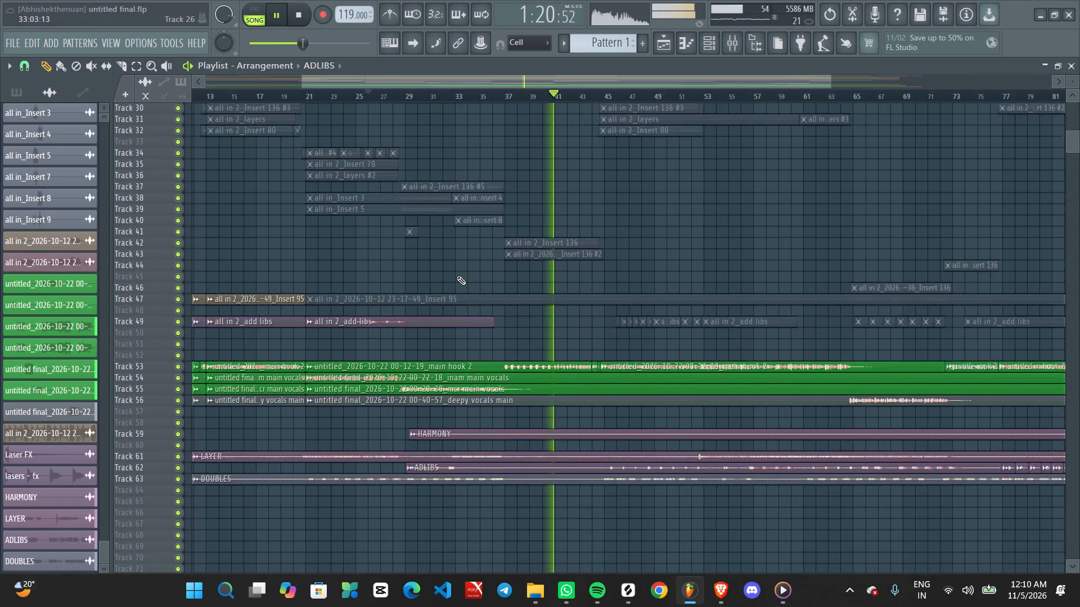
scroll(457, 276, "up", 2, "ctrl")
scroll(457, 276, "down", 9, "ctrl")
scroll(457, 276, "up", 8)
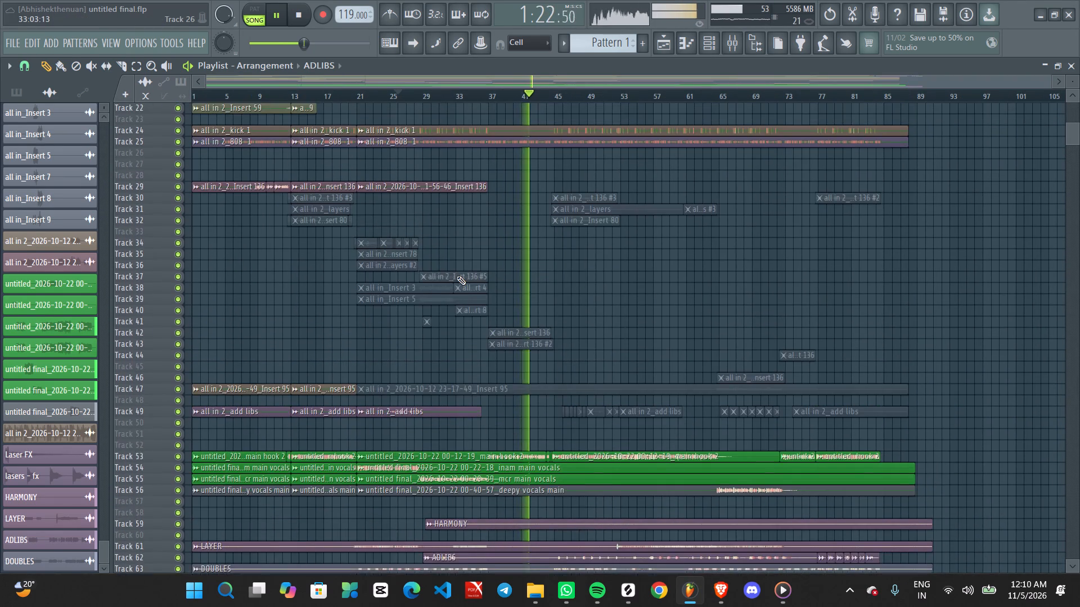
scroll(457, 276, "up", 10)
scroll(457, 275, "down", 1)
scroll(457, 275, "up", 4)
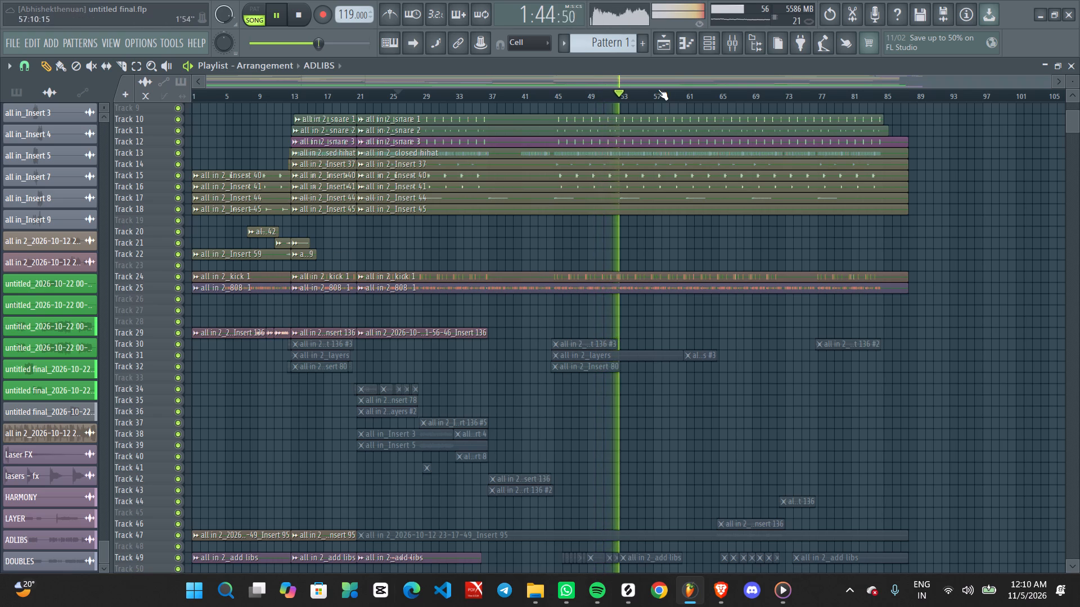
Check the levels and the Master track's effect chain in the mixer, and stop playback.
left_click(726, 48)
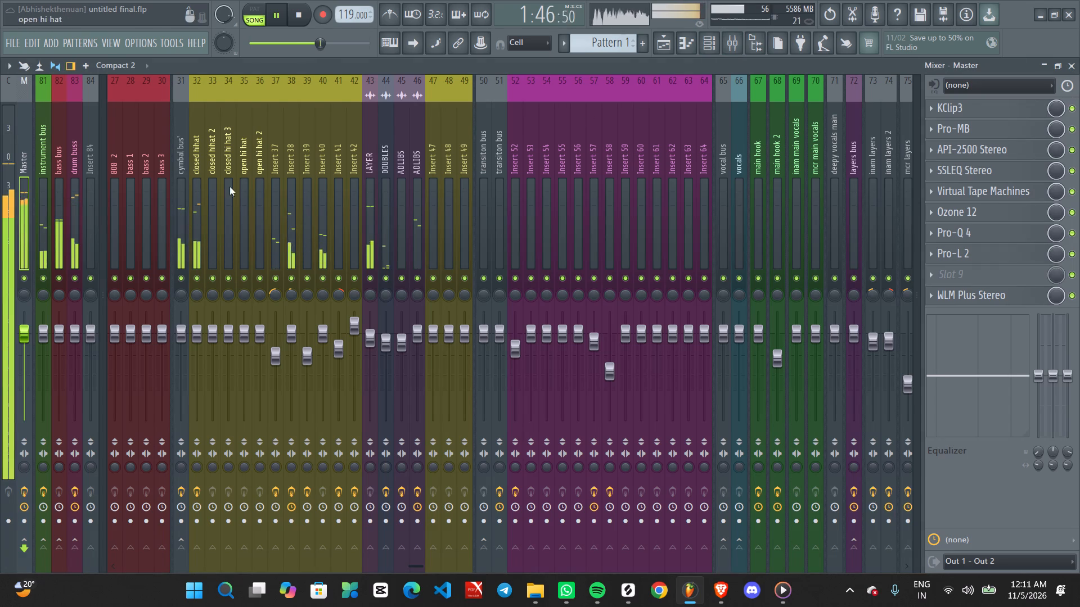
left_click(22, 178)
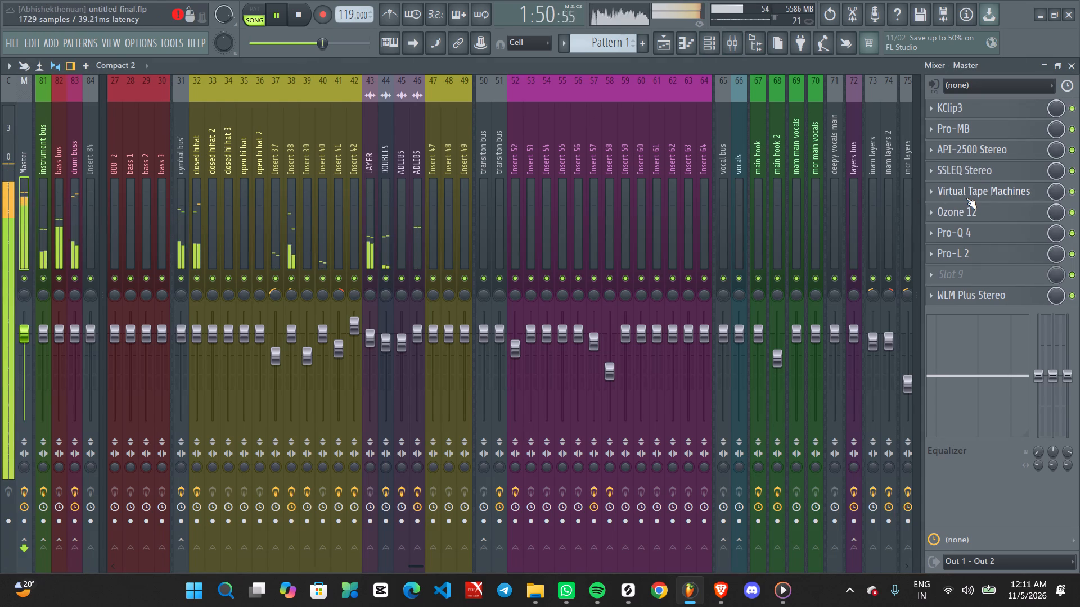
key("space")
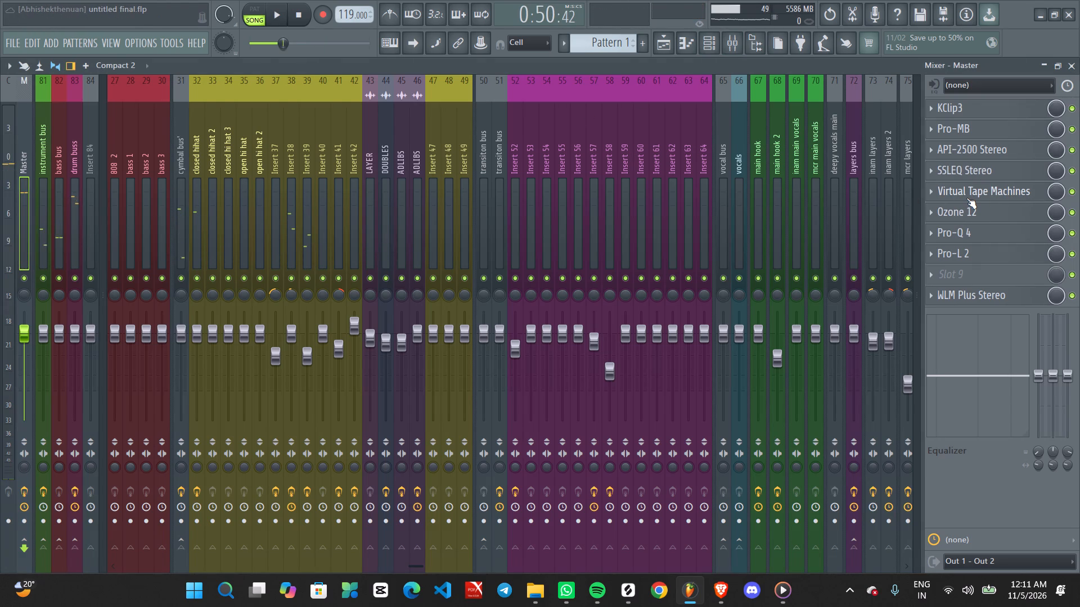